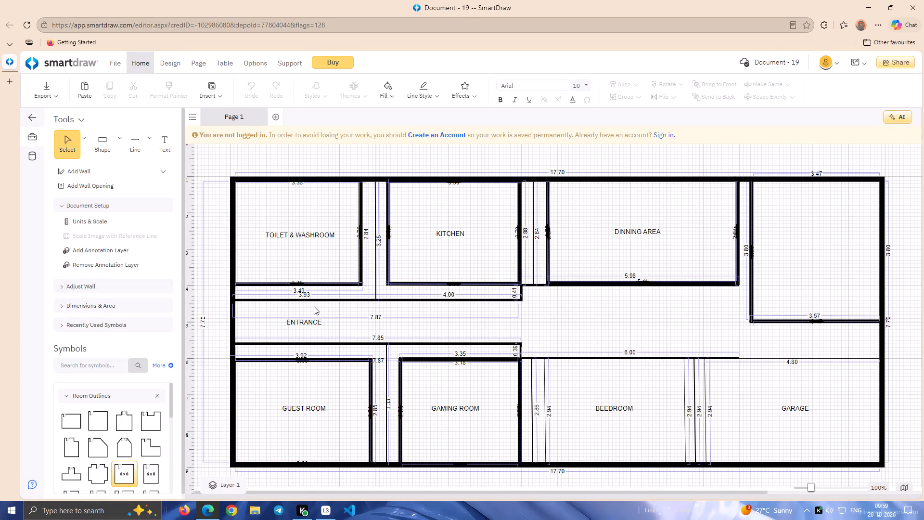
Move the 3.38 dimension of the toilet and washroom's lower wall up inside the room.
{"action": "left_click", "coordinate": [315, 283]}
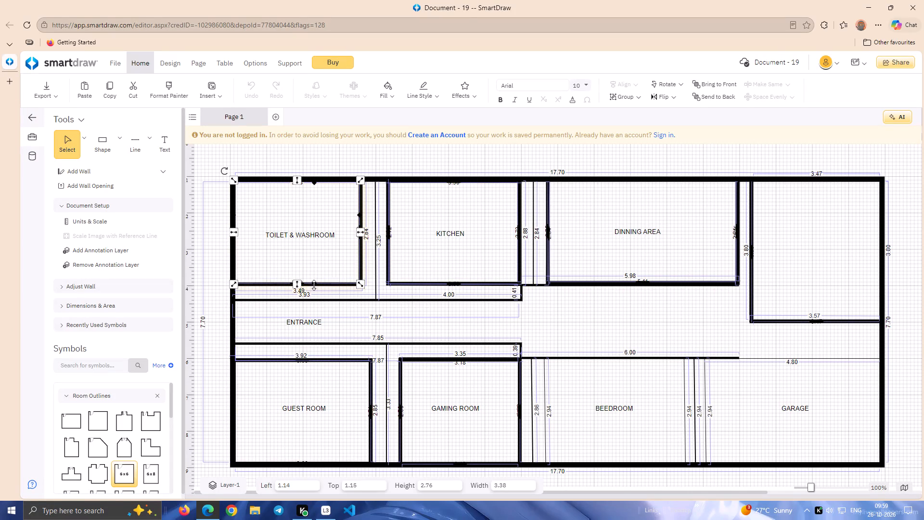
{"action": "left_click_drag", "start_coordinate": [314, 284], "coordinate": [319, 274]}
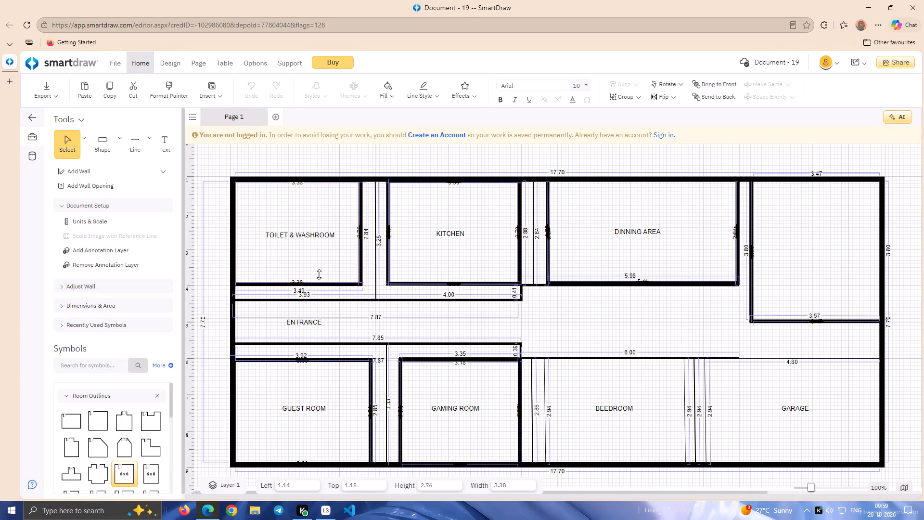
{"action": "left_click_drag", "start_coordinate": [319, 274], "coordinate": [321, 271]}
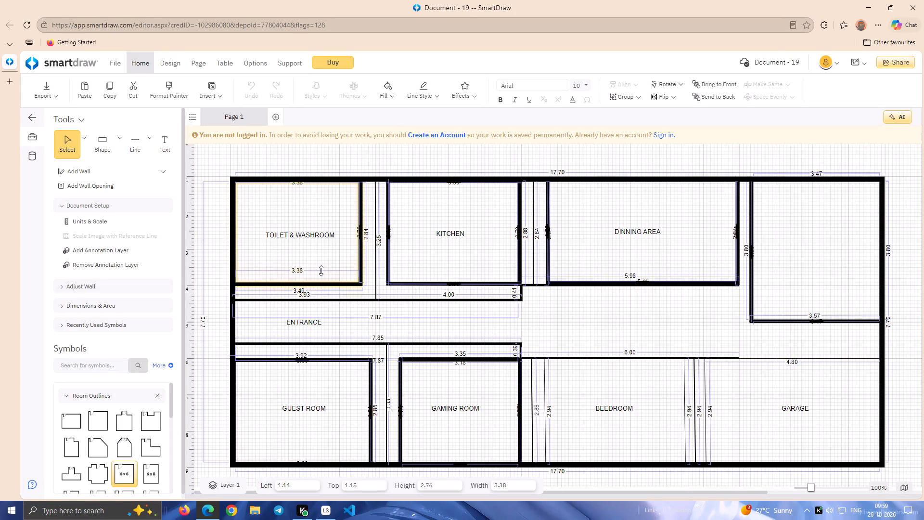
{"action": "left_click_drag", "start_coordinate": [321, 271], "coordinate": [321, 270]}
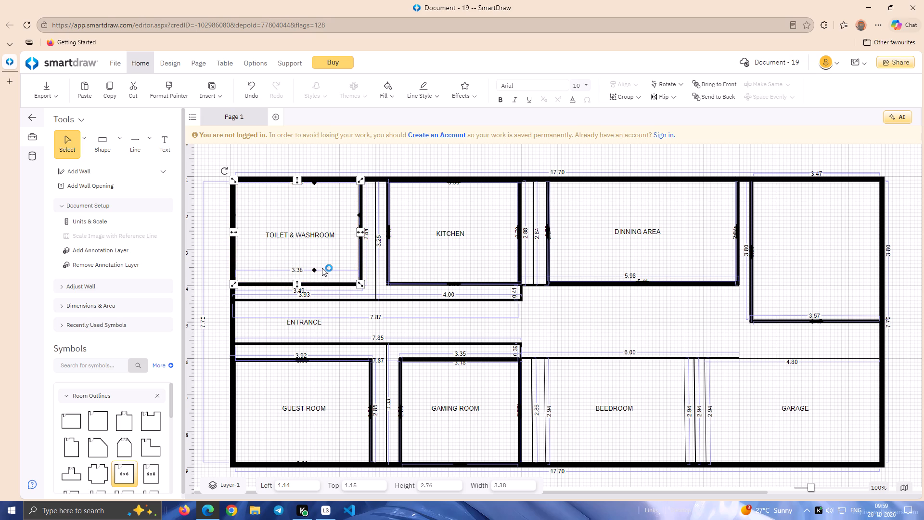
Nudge the toilet and washroom outline up slightly, to a top position of 1.14.
{"action": "key", "text": "Down"}
{"action": "key", "text": "Up"}
{"action": "key", "text": "Up"}
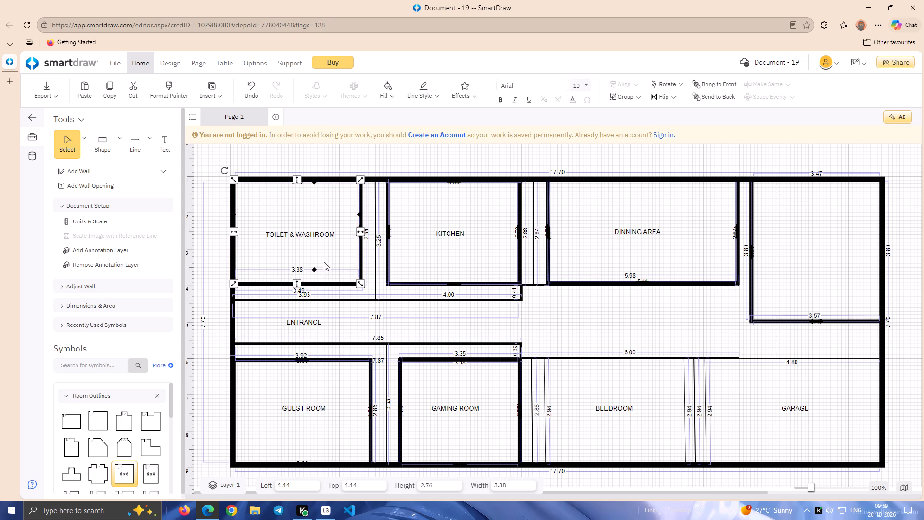
{"action": "left_click", "coordinate": [313, 333]}
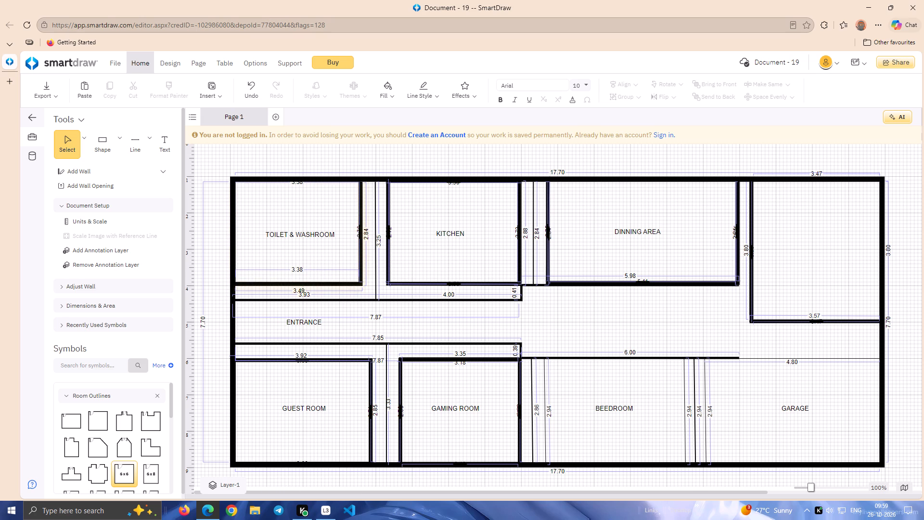
Move the 3.93 dimension of the entrance hallway's upper wall to just below that wall.
{"action": "left_click", "coordinate": [302, 290]}
{"action": "left_click", "coordinate": [303, 299]}
{"action": "left_click", "coordinate": [305, 297]}
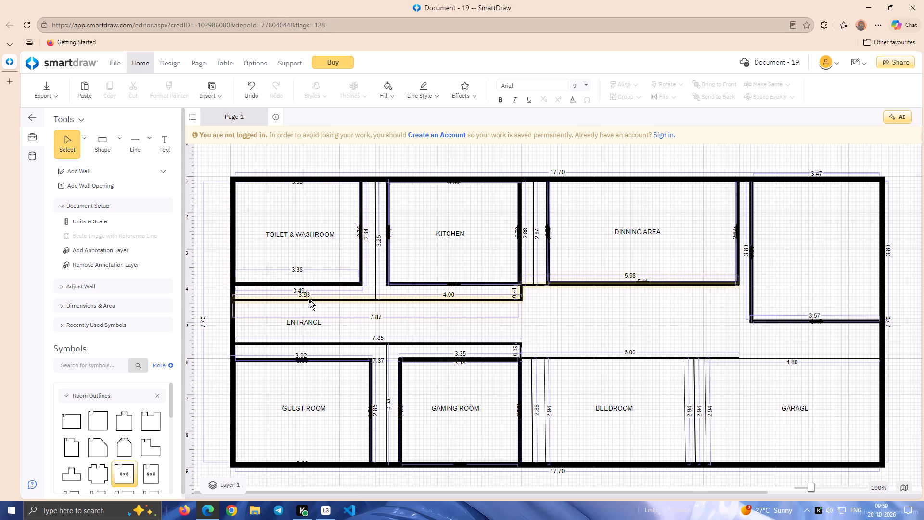
{"action": "left_click", "coordinate": [310, 300]}
{"action": "left_click", "coordinate": [311, 299]}
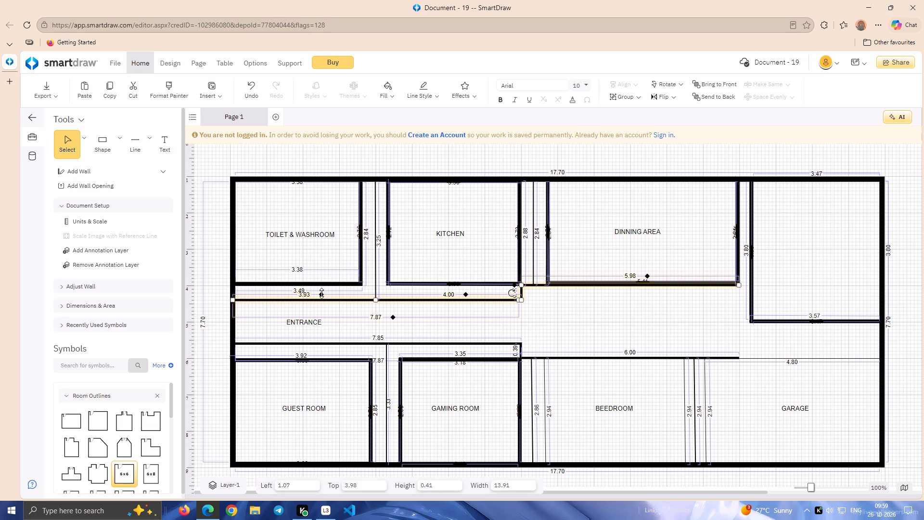
{"action": "left_click_drag", "start_coordinate": [321, 293], "coordinate": [321, 304]}
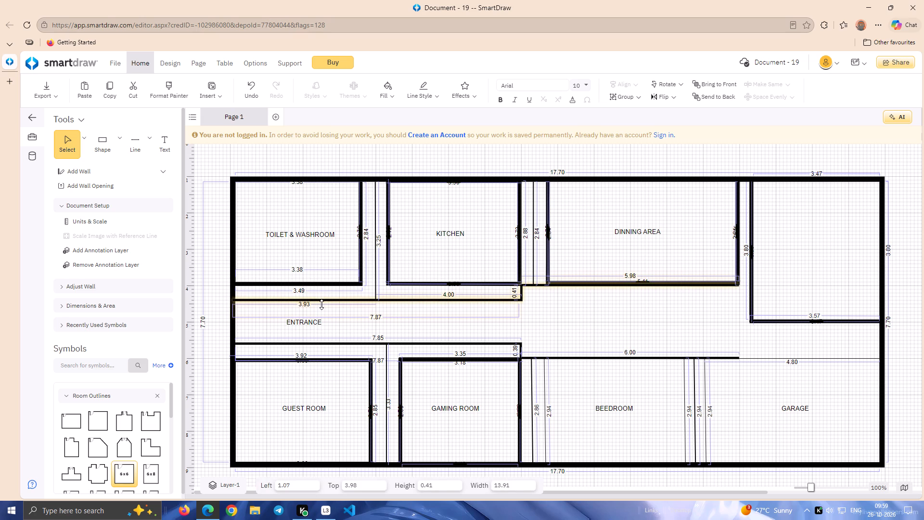
{"action": "left_click", "coordinate": [324, 312]}
Move the 3.49 dimension of the wall line below the toilet and washroom onto the wall so it is hidden.
{"action": "left_click", "coordinate": [315, 286]}
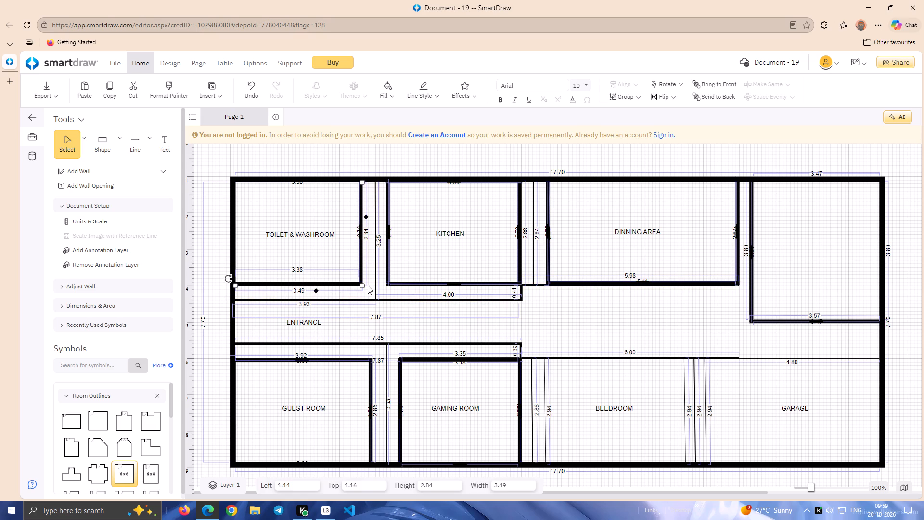
{"action": "left_click", "coordinate": [316, 291]}
{"action": "left_click_drag", "start_coordinate": [316, 289], "coordinate": [316, 284]}
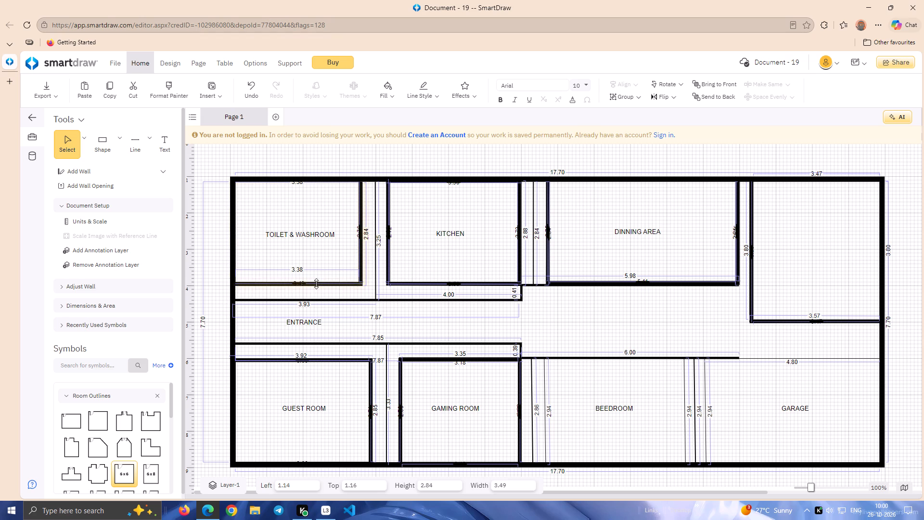
{"action": "left_click_drag", "start_coordinate": [316, 284], "coordinate": [316, 284]}
{"action": "left_click", "coordinate": [311, 284]}
Move the toilet and washroom's 3.38 width dimension to just below the room's lower wall.
{"action": "double_click", "coordinate": [320, 270]}
{"action": "left_click", "coordinate": [321, 268]}
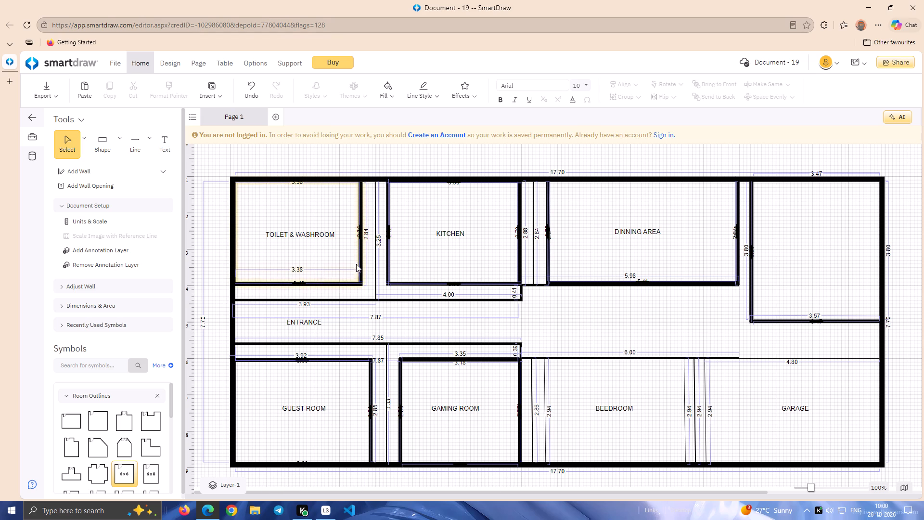
{"action": "left_click", "coordinate": [357, 262]}
{"action": "left_click_drag", "start_coordinate": [314, 269], "coordinate": [316, 290]}
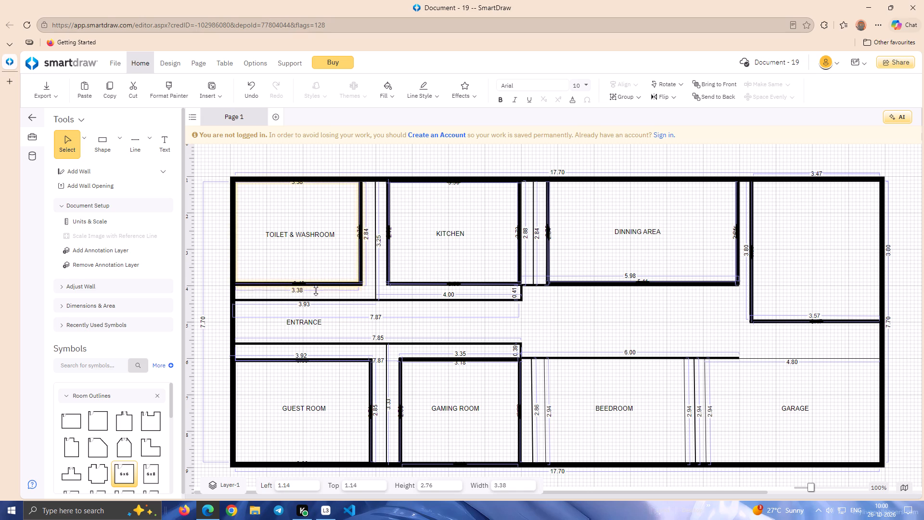
{"action": "left_click_drag", "start_coordinate": [316, 290], "coordinate": [316, 289]}
{"action": "left_click", "coordinate": [324, 328]}
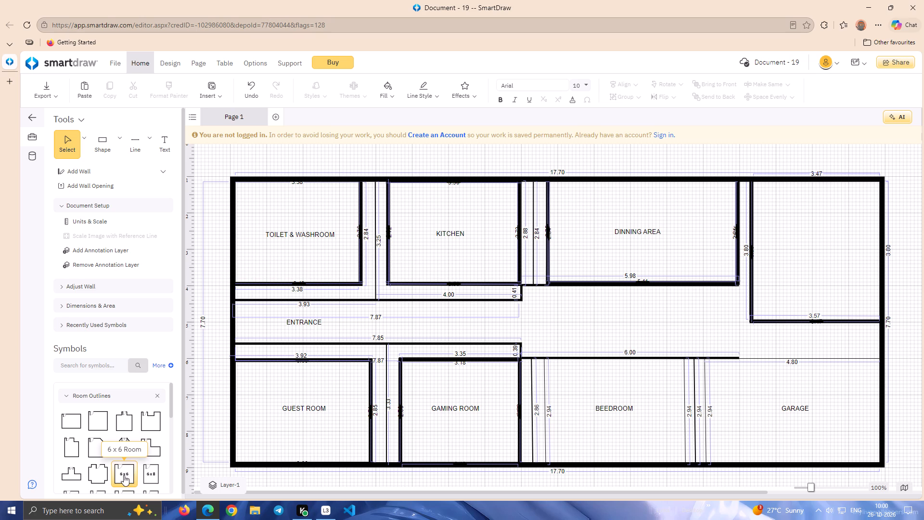
Place a 6 x 6 Room between the dining area and the bedroom and delete its door.
{"action": "left_click_drag", "start_coordinate": [124, 475], "coordinate": [585, 351]}
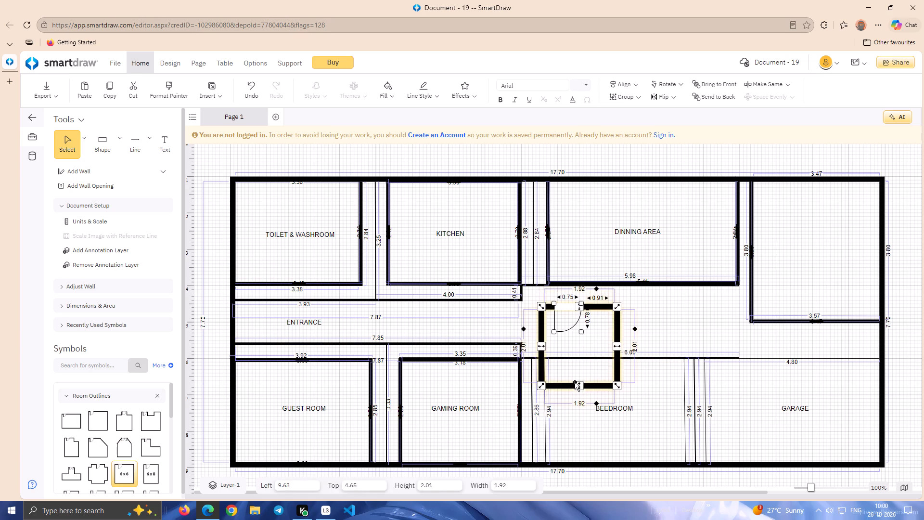
{"action": "left_click", "coordinate": [577, 371]}
{"action": "left_click", "coordinate": [571, 311]}
{"action": "key", "text": "BackSpace"}
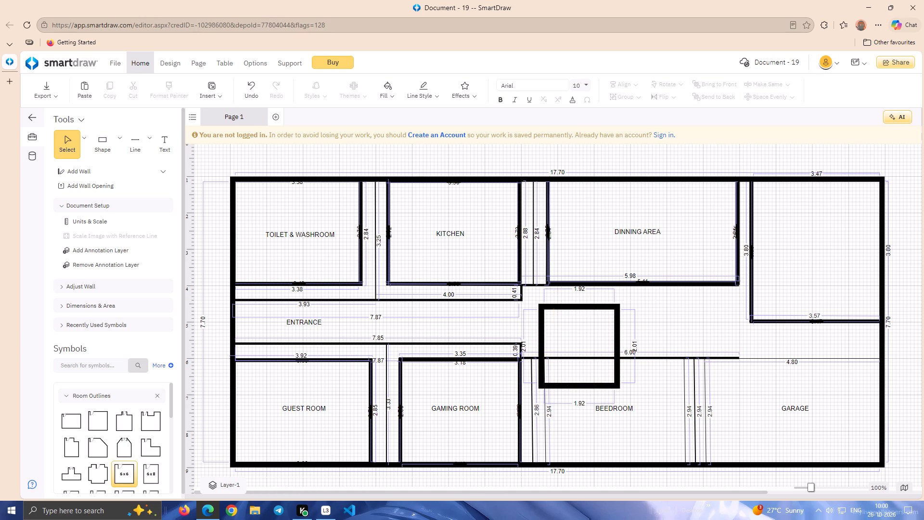
Move the new room over the bedroom's upper wall, to about 10.75 left and 5.12 top.
{"action": "left_click_drag", "start_coordinate": [618, 319], "coordinate": [621, 325]}
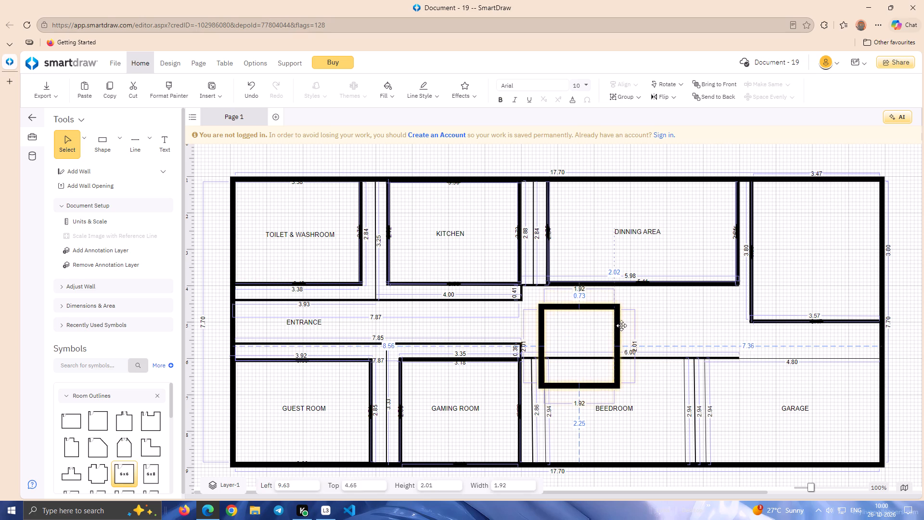
{"action": "left_click_drag", "start_coordinate": [621, 325], "coordinate": [659, 337]}
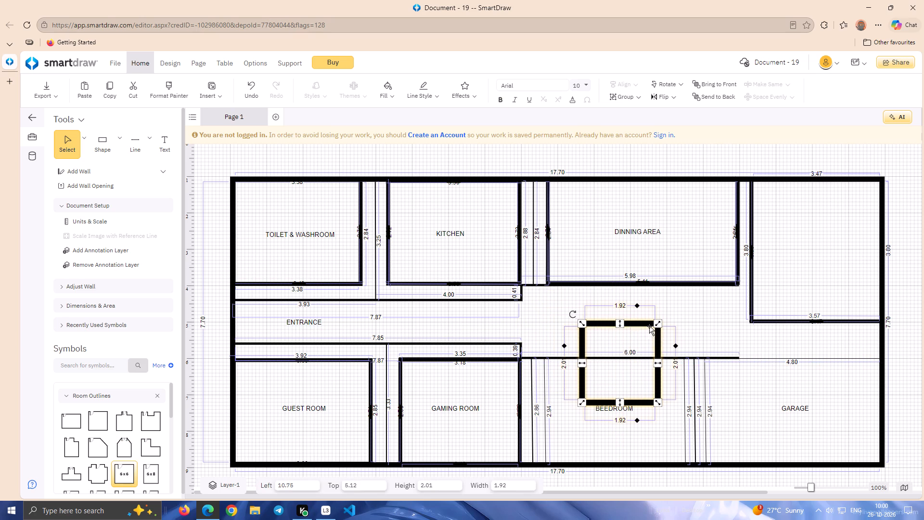
Move the new room's four outer dimensions (1.92 and 2.01) onto its walls so they are hidden.
{"action": "left_click_drag", "start_coordinate": [637, 305], "coordinate": [640, 315]}
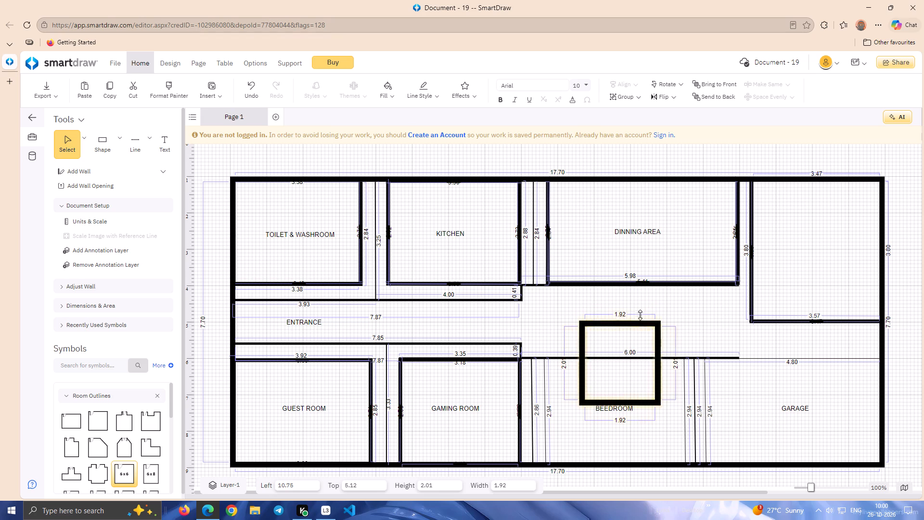
{"action": "left_click_drag", "start_coordinate": [640, 315], "coordinate": [642, 323]}
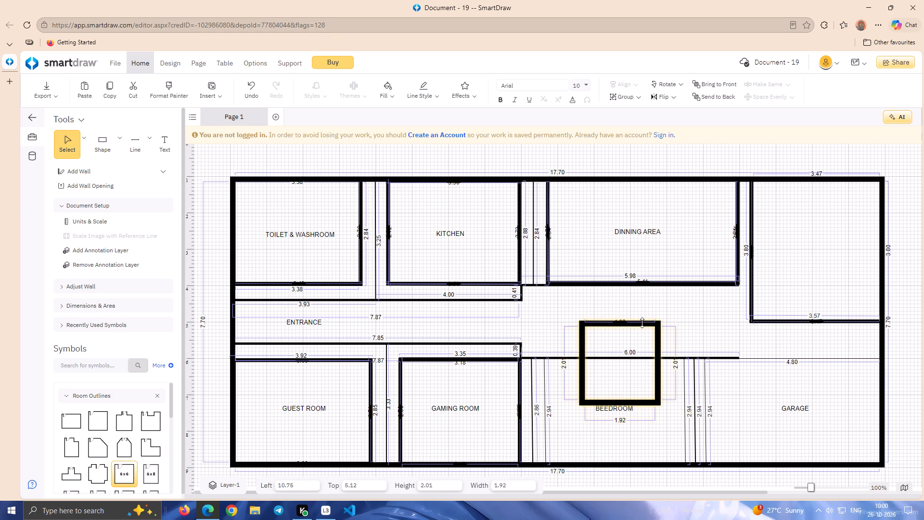
{"action": "left_click_drag", "start_coordinate": [642, 323], "coordinate": [642, 323]}
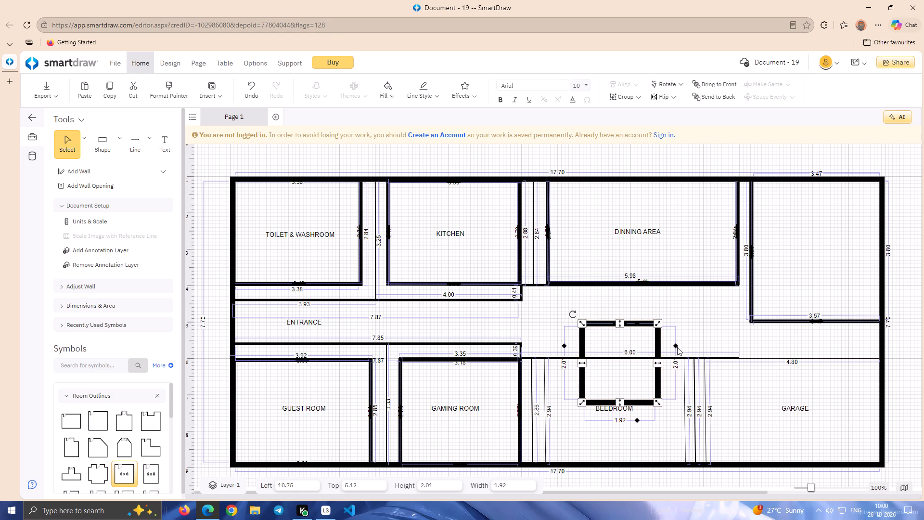
{"action": "left_click_drag", "start_coordinate": [676, 345], "coordinate": [661, 351]}
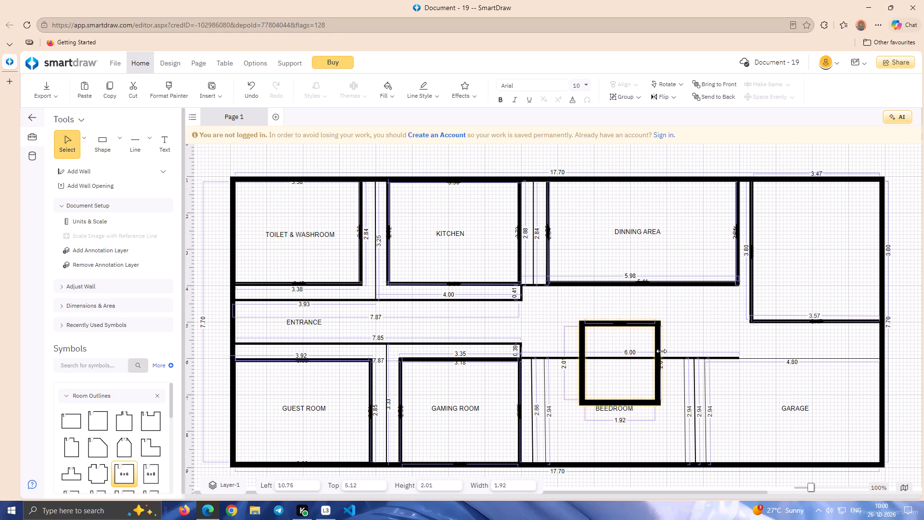
{"action": "left_click_drag", "start_coordinate": [661, 351], "coordinate": [657, 357]}
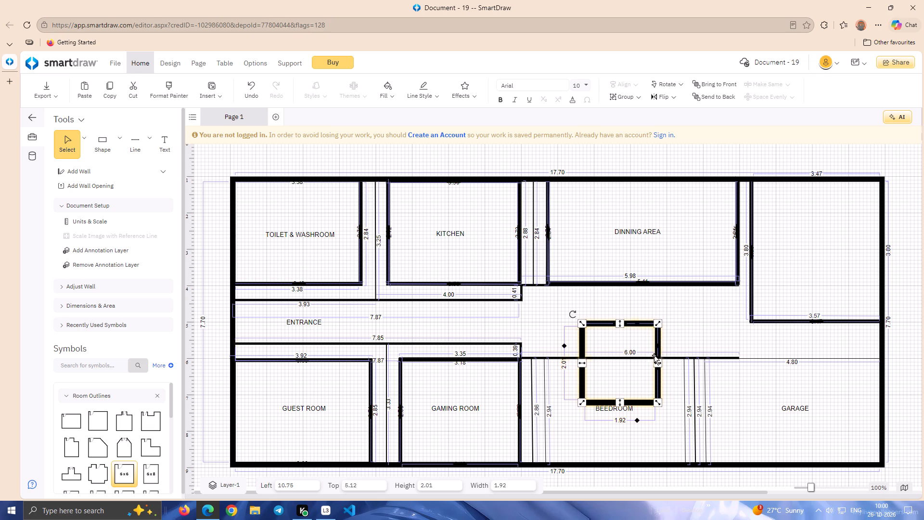
{"action": "left_click_drag", "start_coordinate": [566, 346], "coordinate": [576, 347]}
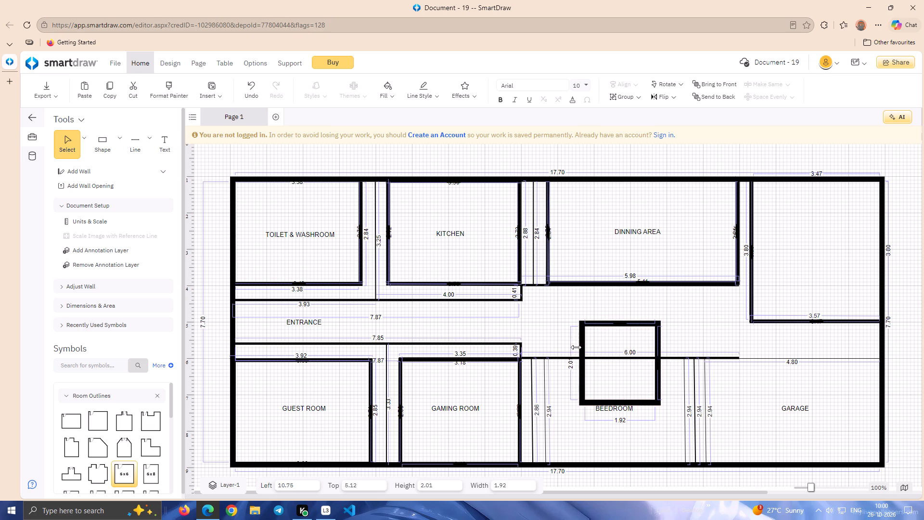
{"action": "left_click_drag", "start_coordinate": [576, 347], "coordinate": [582, 346]}
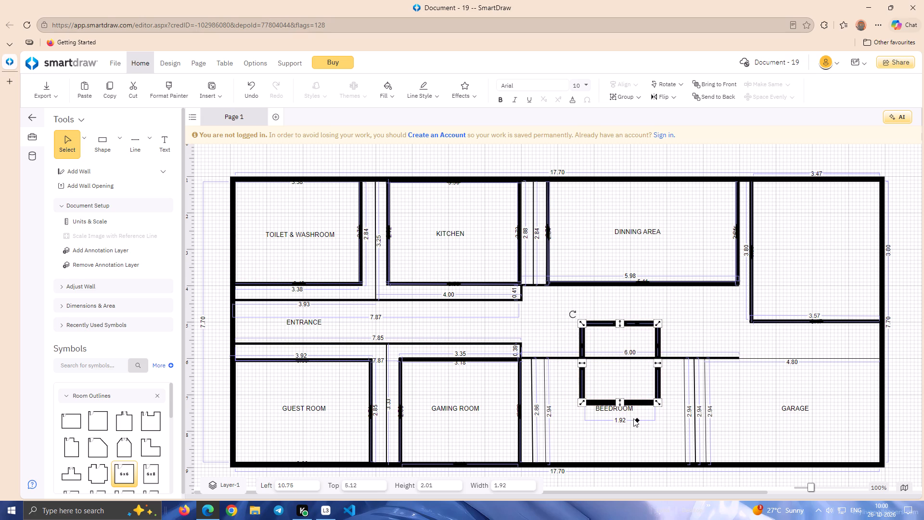
{"action": "left_click_drag", "start_coordinate": [636, 420], "coordinate": [638, 403]}
{"action": "left_click", "coordinate": [635, 414]}
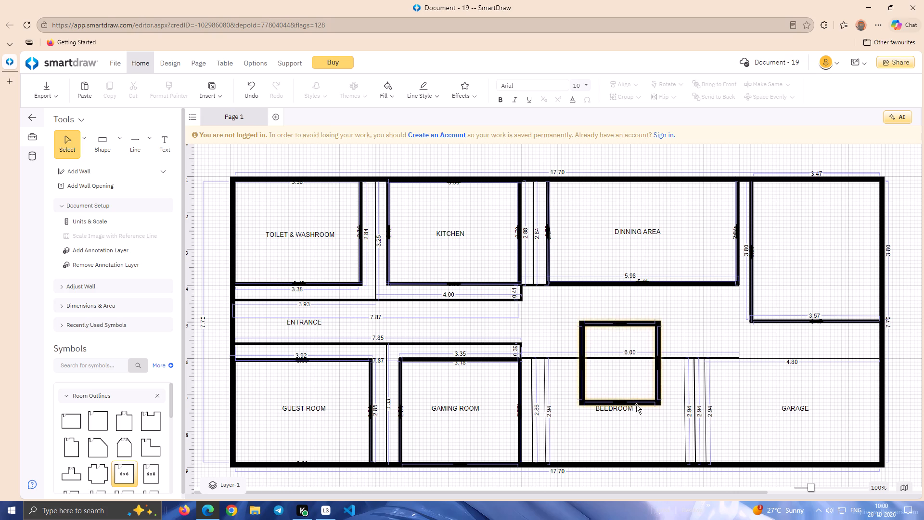
Apply a thinner line thickness to the new room's walls.
{"action": "left_click", "coordinate": [637, 404]}
{"action": "left_click", "coordinate": [424, 97]}
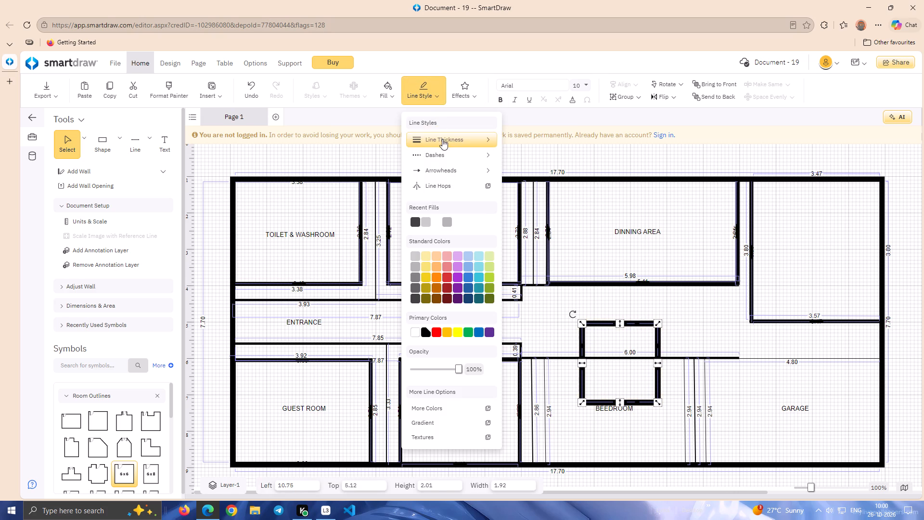
{"action": "left_click", "coordinate": [442, 139]}
{"action": "left_click", "coordinate": [529, 228]}
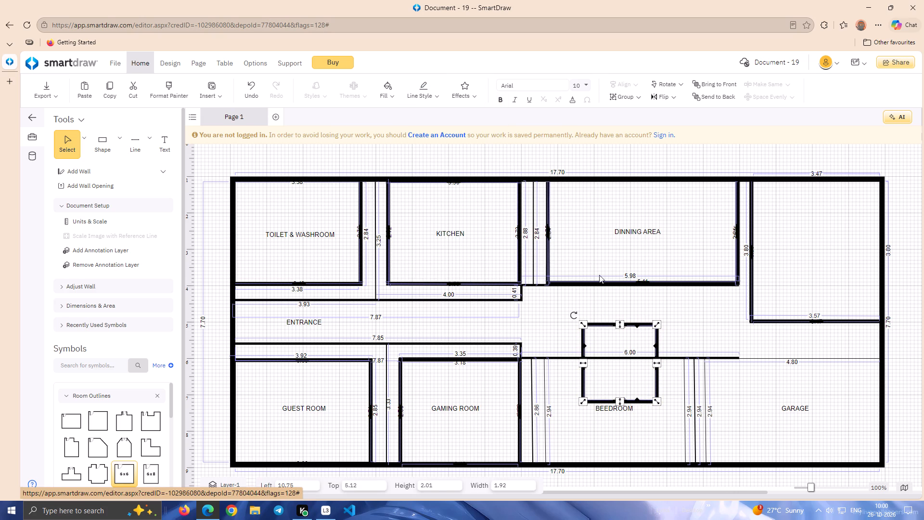
Move the new room outline down into the bedroom, to about 9.75 left and 6.04 top, meeting the bedroom's upper wall.
{"action": "left_click", "coordinate": [608, 324]}
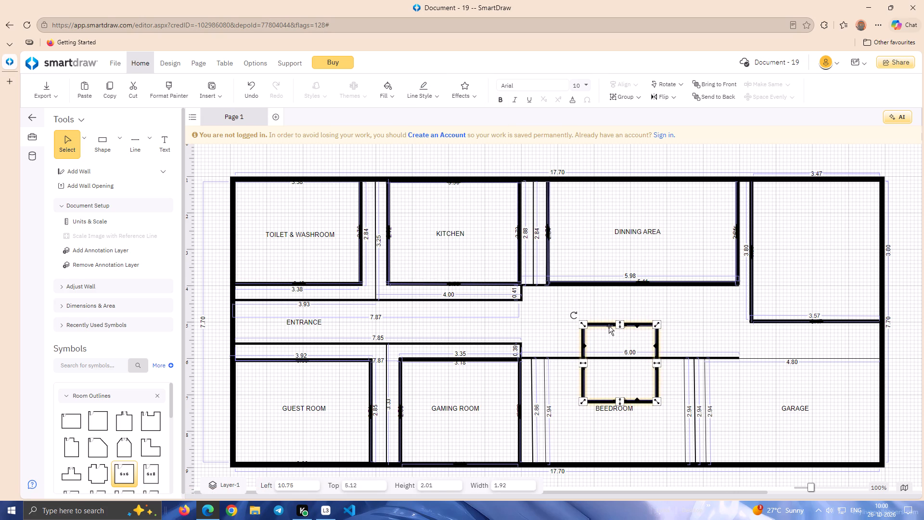
{"action": "left_click", "coordinate": [637, 327]}
{"action": "left_click", "coordinate": [626, 374]}
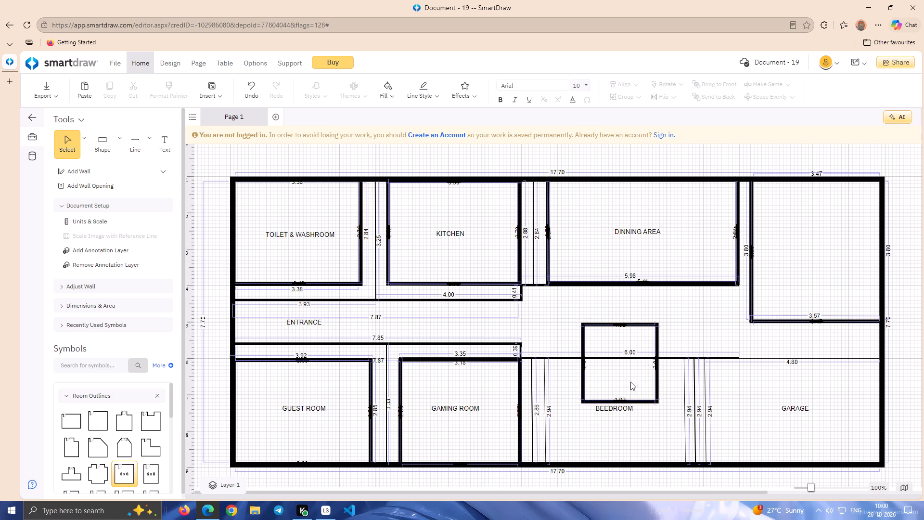
{"action": "left_click", "coordinate": [633, 401]}
{"action": "left_click", "coordinate": [638, 401]}
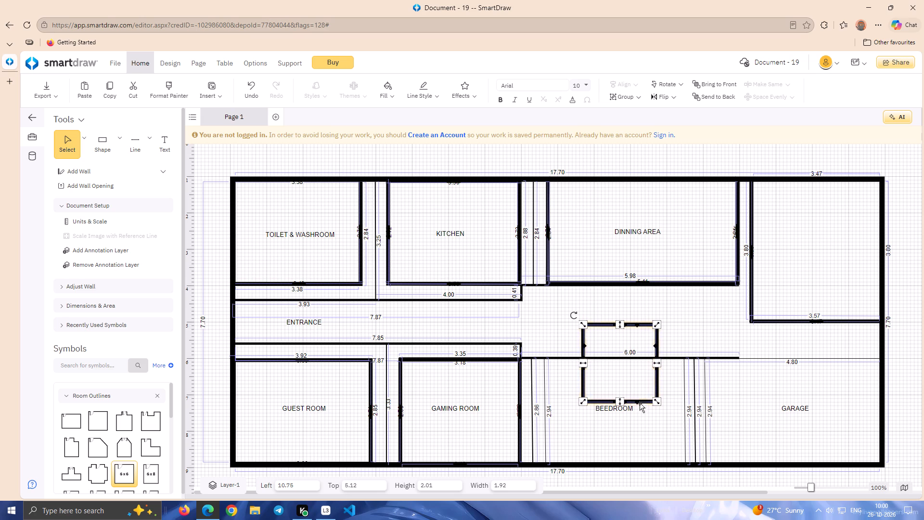
{"action": "left_click", "coordinate": [639, 402]}
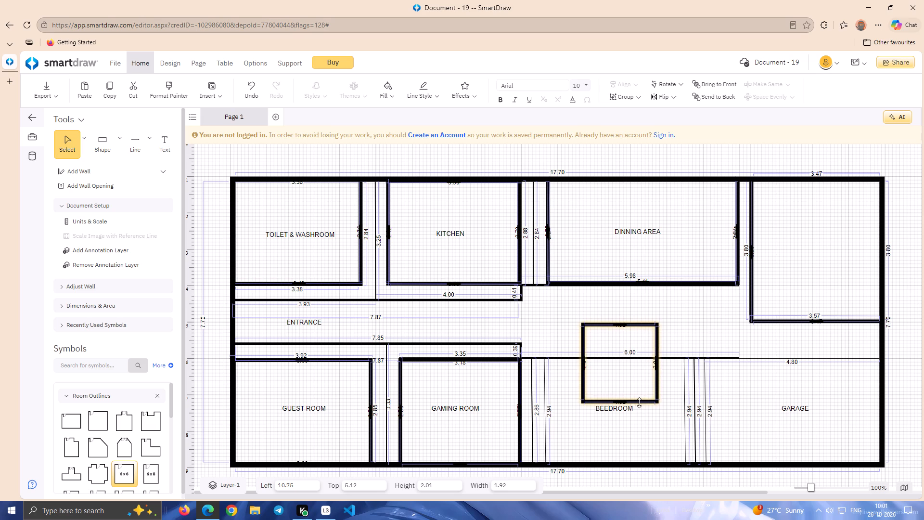
{"action": "left_click", "coordinate": [639, 416]}
{"action": "left_click_drag", "start_coordinate": [638, 403], "coordinate": [614, 432]}
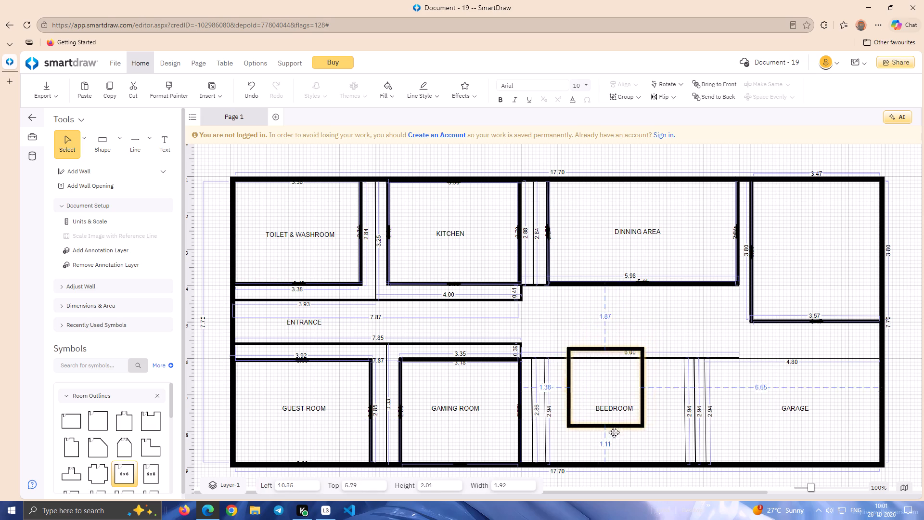
{"action": "left_click_drag", "start_coordinate": [614, 432], "coordinate": [602, 438]}
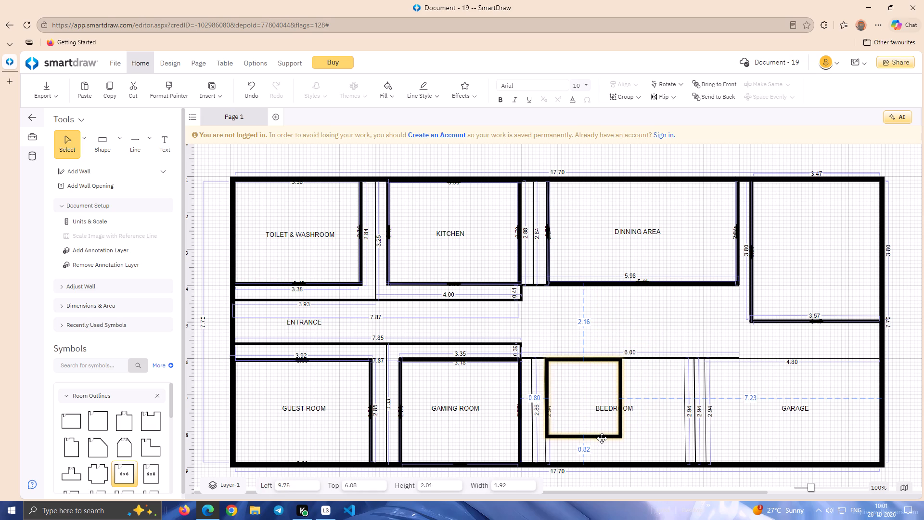
{"action": "left_click_drag", "start_coordinate": [602, 438], "coordinate": [601, 437]}
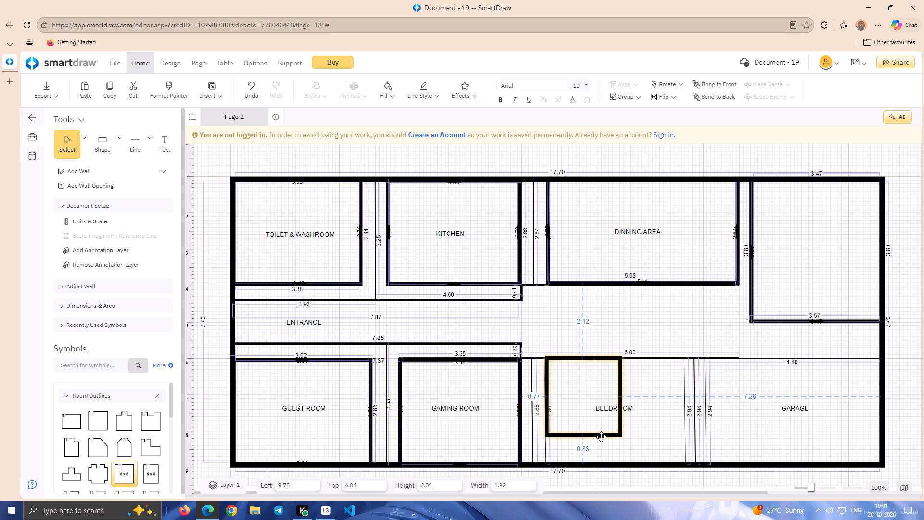
{"action": "left_click_drag", "start_coordinate": [601, 437], "coordinate": [602, 437]}
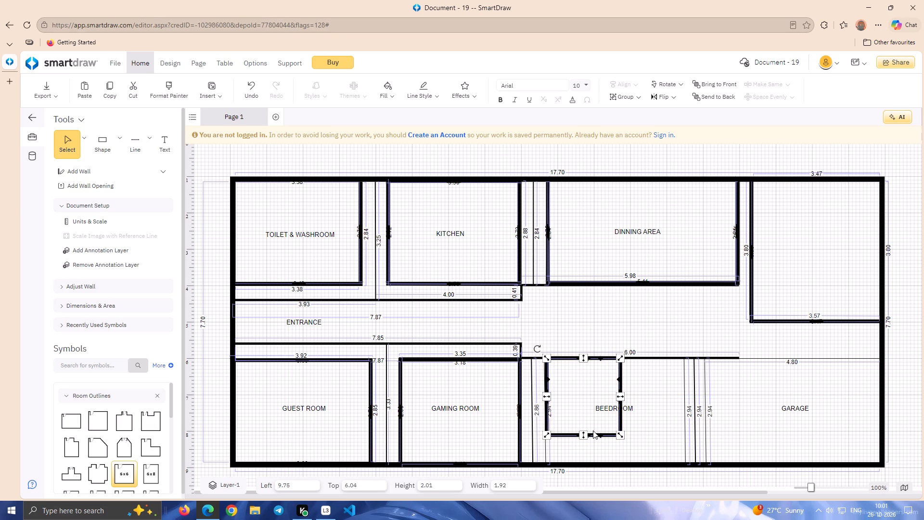
{"action": "key", "text": "Up"}
{"action": "key", "text": "Down"}
Stretch the bedroom's room outline horizontally to a width of about 3.64, fitting it between the vertical partition lines.
{"action": "left_click_drag", "start_coordinate": [621, 400], "coordinate": [683, 402]}
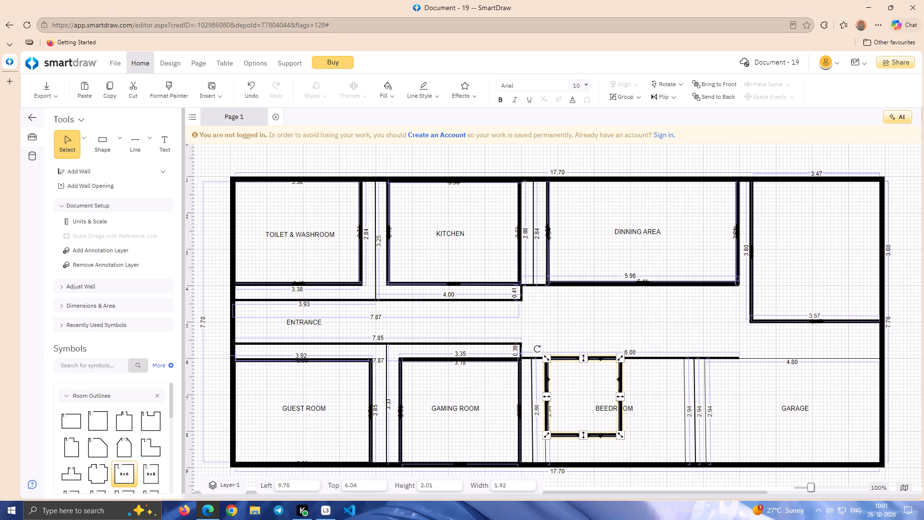
{"action": "left_click_drag", "start_coordinate": [622, 398], "coordinate": [693, 397]}
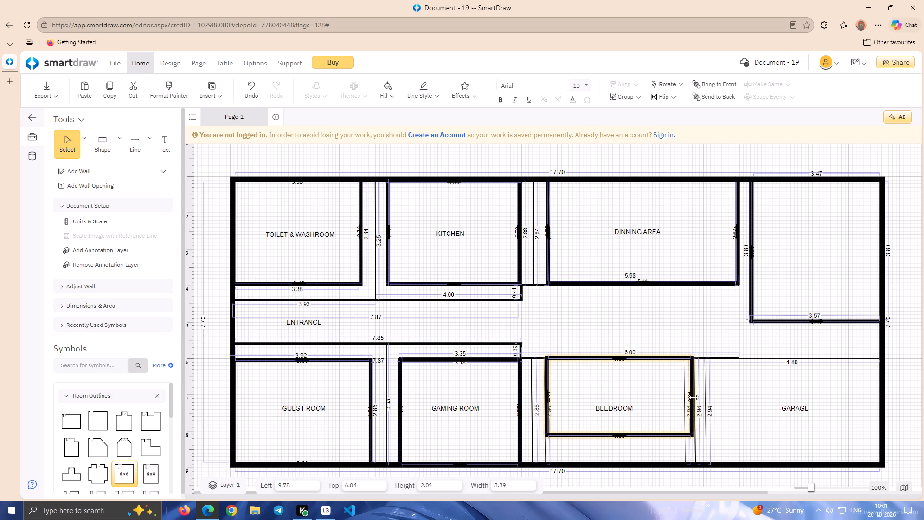
{"action": "left_click_drag", "start_coordinate": [693, 397], "coordinate": [683, 403]}
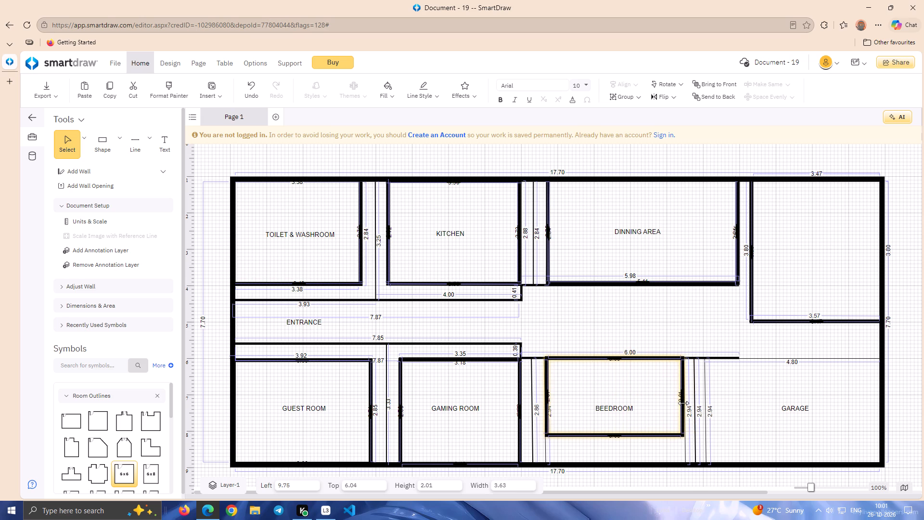
{"action": "left_click_drag", "start_coordinate": [683, 403], "coordinate": [684, 403]}
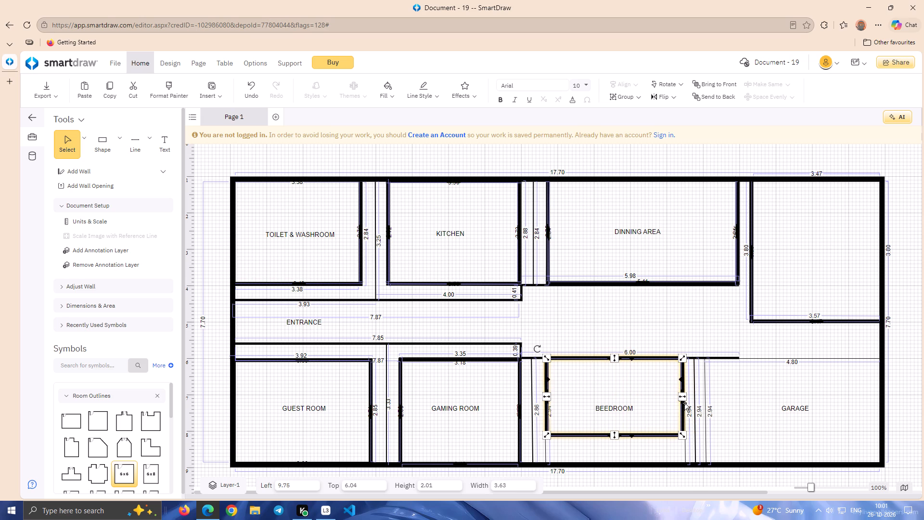
{"action": "key", "text": "Right"}
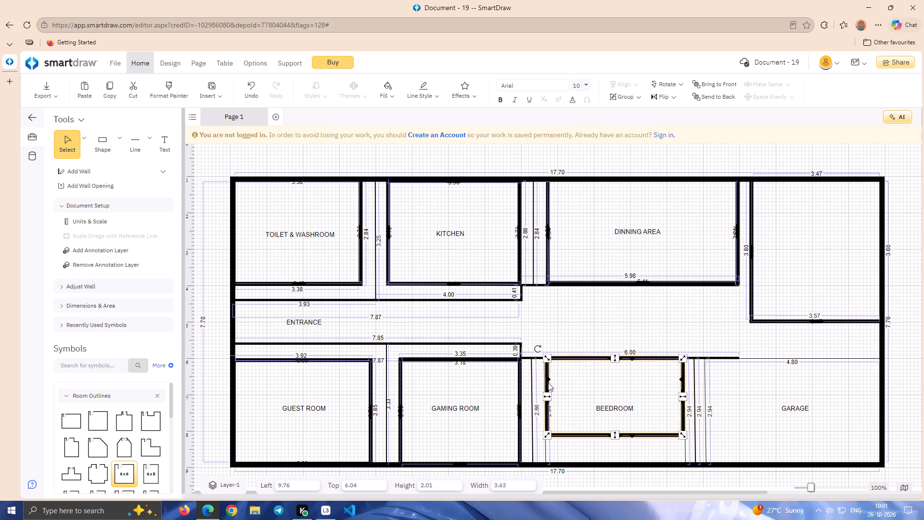
{"action": "left_click_drag", "start_coordinate": [549, 398], "coordinate": [542, 402]}
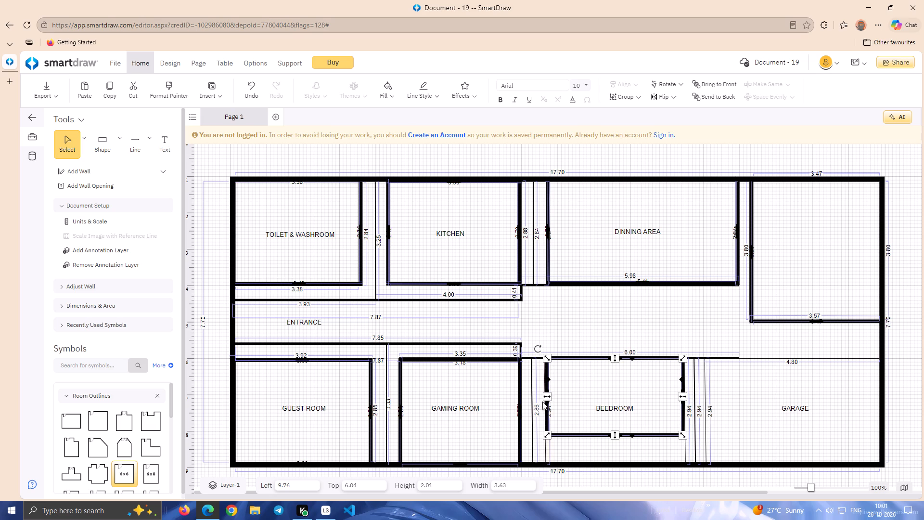
{"action": "left_click_drag", "start_coordinate": [542, 402], "coordinate": [537, 403]}
{"action": "left_click", "coordinate": [549, 397]}
Extend the bedroom's room outline down to the house's bottom outer wall, for a height of about 2.81.
{"action": "left_click_drag", "start_coordinate": [615, 435], "coordinate": [615, 464]}
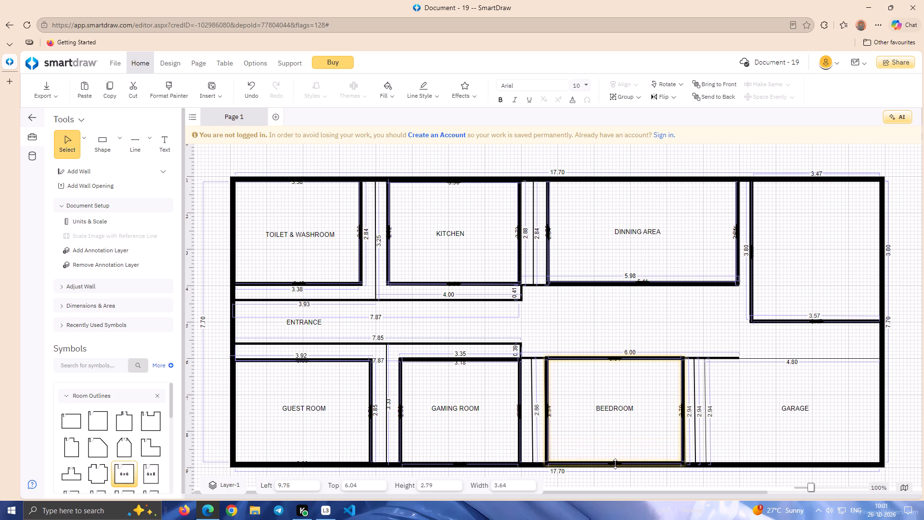
{"action": "left_click_drag", "start_coordinate": [615, 464], "coordinate": [614, 468]}
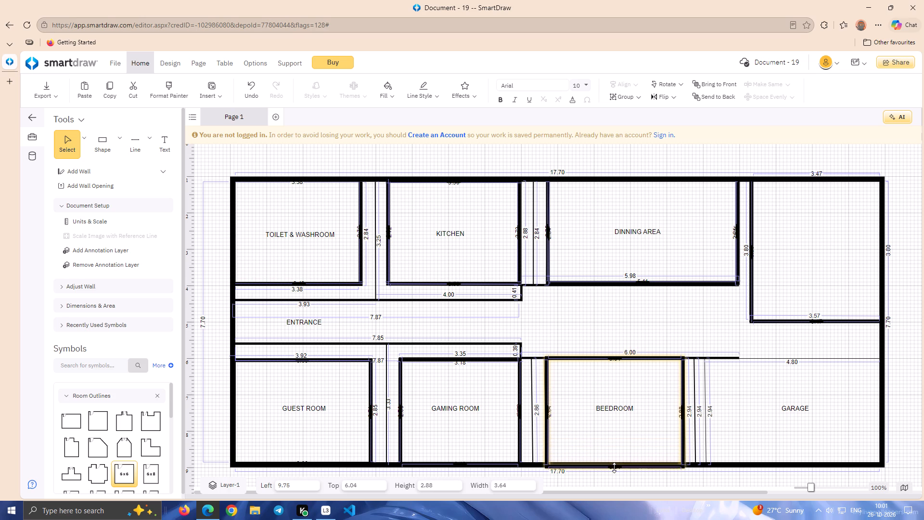
{"action": "left_click_drag", "start_coordinate": [614, 468], "coordinate": [615, 463]}
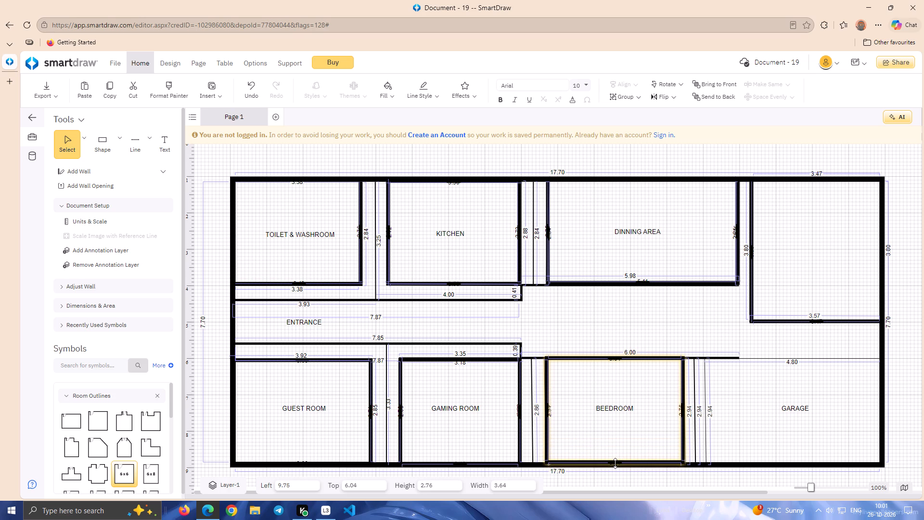
{"action": "left_click_drag", "start_coordinate": [615, 463], "coordinate": [615, 465]}
{"action": "left_click", "coordinate": [611, 436]}
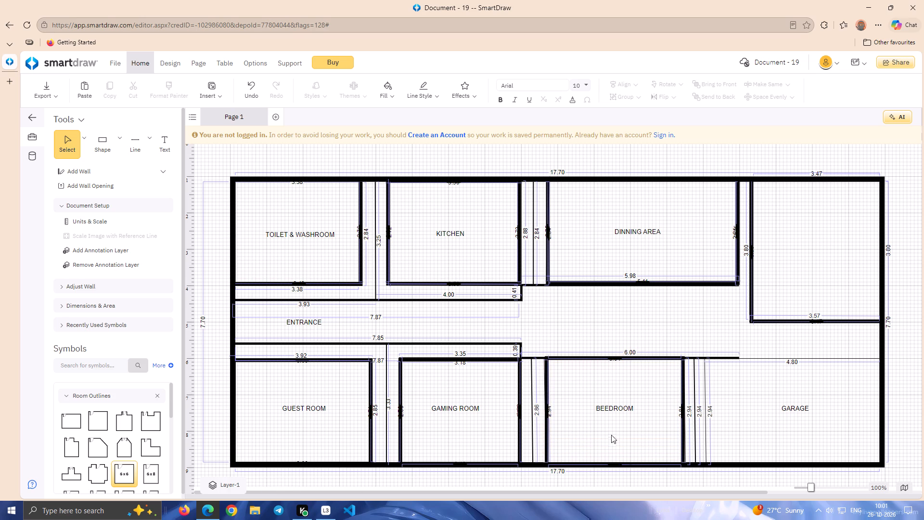
Nudge the height dimension on the bedroom outline's left wall so it sits on the wall line.
{"action": "left_click", "coordinate": [552, 410]}
{"action": "left_click", "coordinate": [546, 416]}
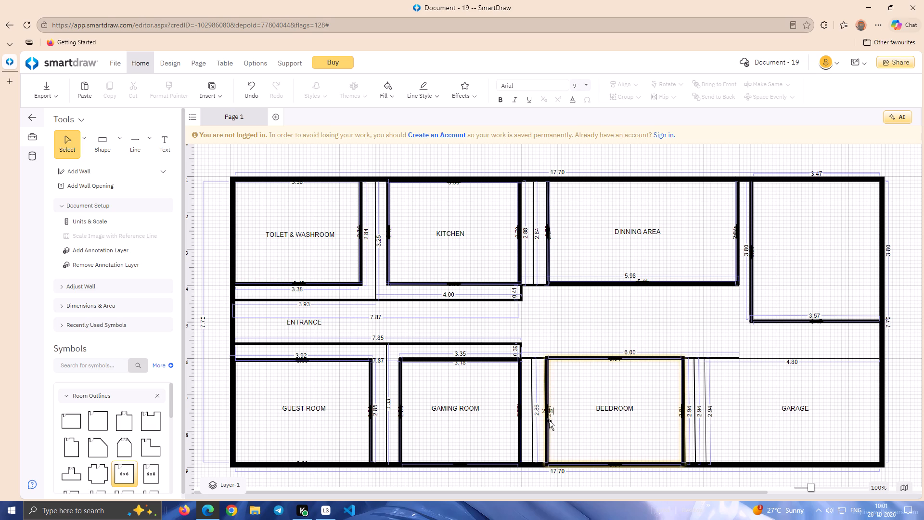
{"action": "left_click", "coordinate": [544, 437]}
{"action": "left_click", "coordinate": [547, 437]}
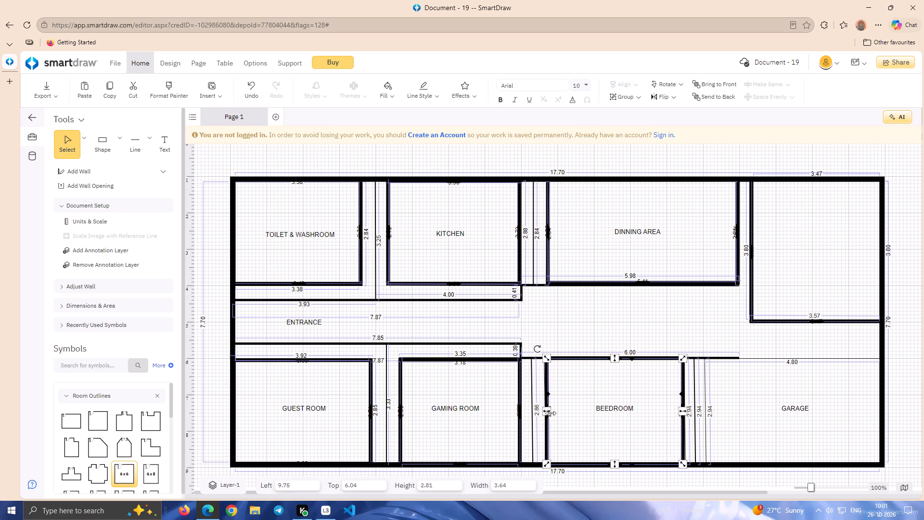
{"action": "left_click_drag", "start_coordinate": [548, 396], "coordinate": [550, 401]}
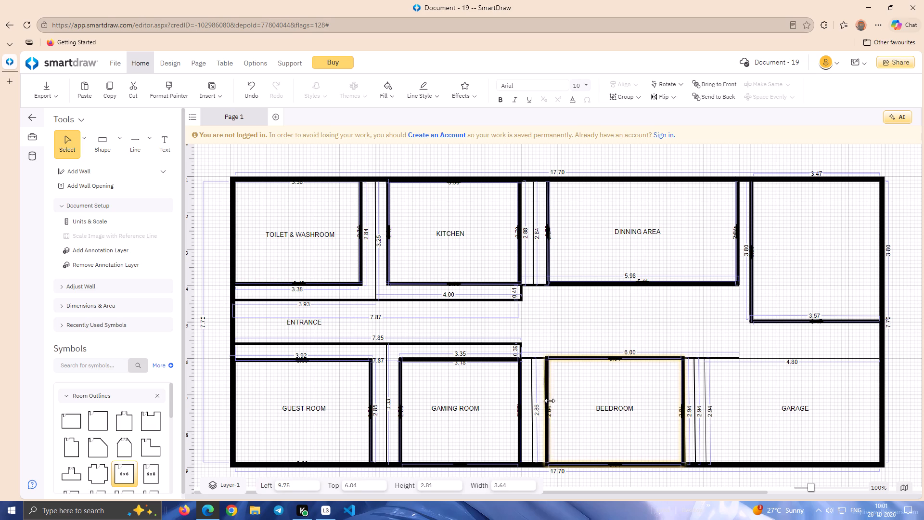
{"action": "left_click_drag", "start_coordinate": [550, 401], "coordinate": [547, 403]}
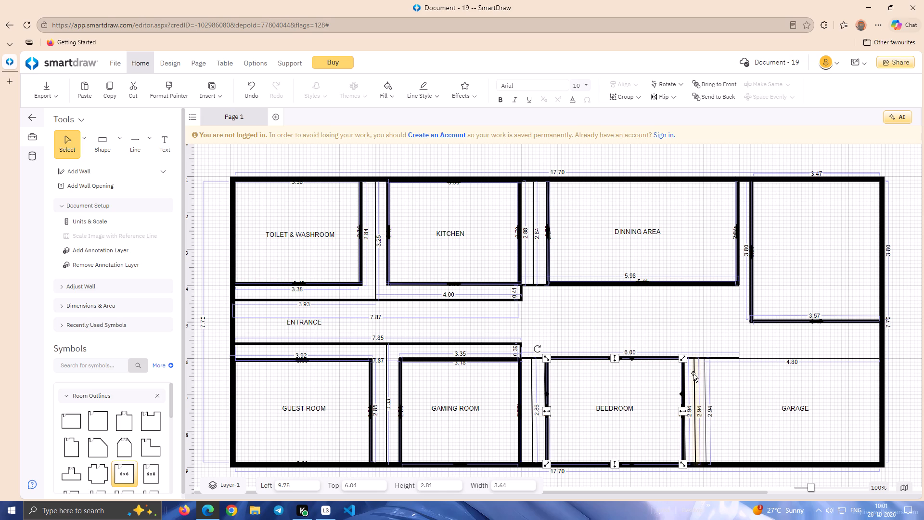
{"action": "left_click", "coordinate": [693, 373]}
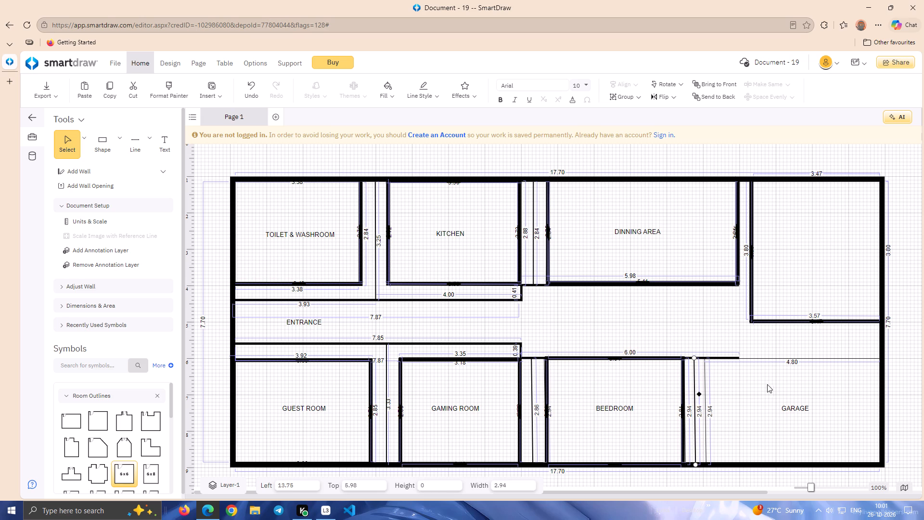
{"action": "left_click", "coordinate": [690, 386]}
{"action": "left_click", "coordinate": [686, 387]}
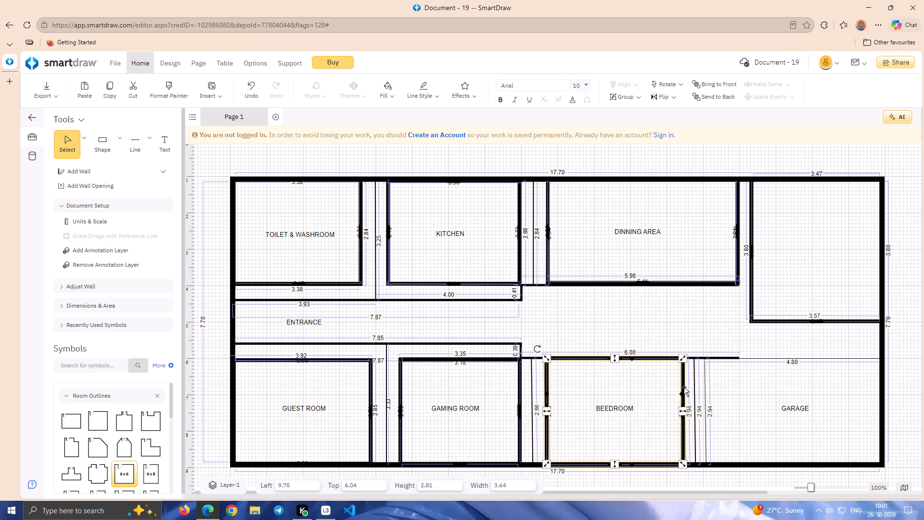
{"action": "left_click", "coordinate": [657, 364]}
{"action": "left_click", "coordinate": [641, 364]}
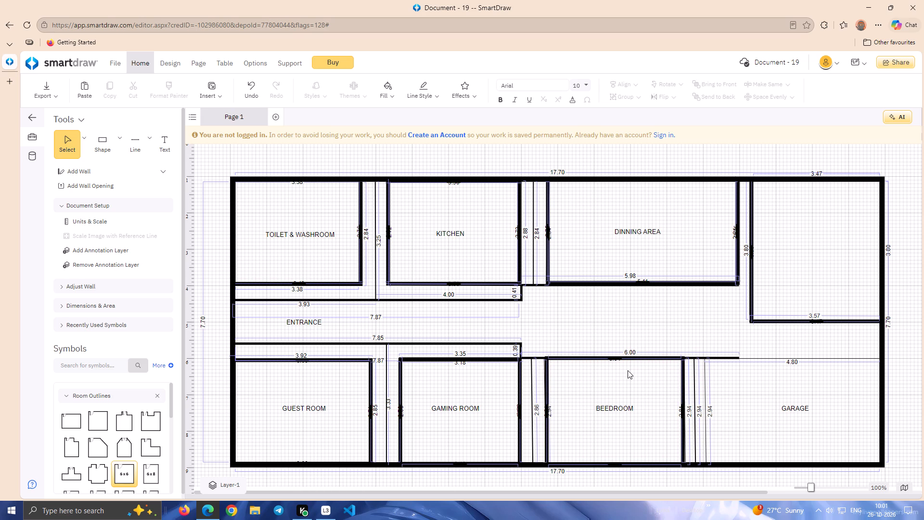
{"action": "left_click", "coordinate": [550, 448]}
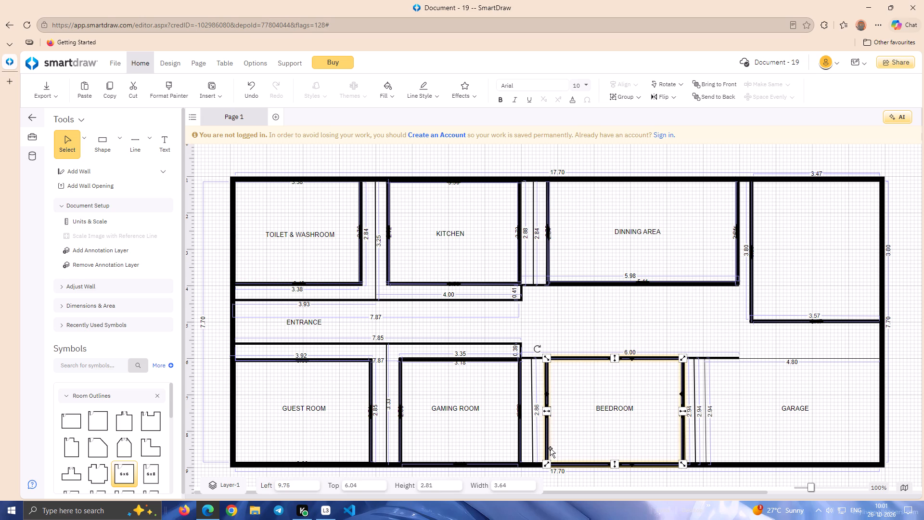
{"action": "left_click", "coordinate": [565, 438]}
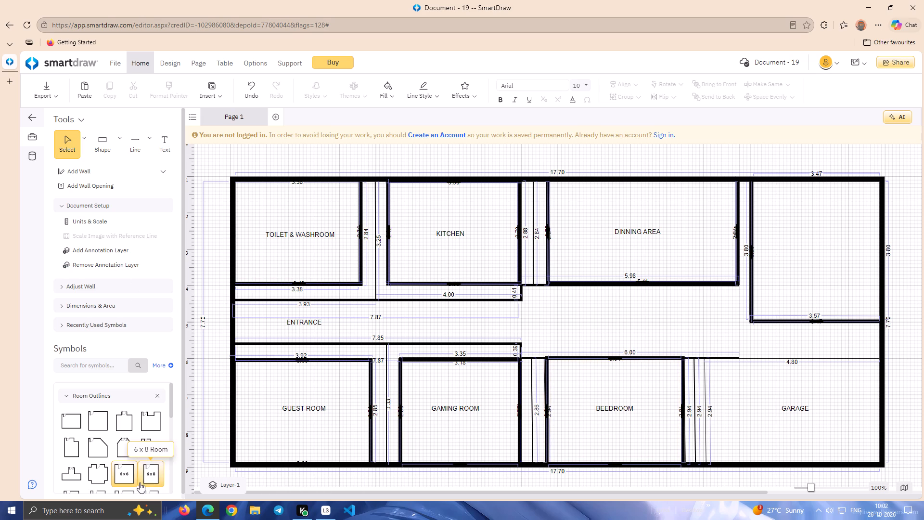
Place a 6 x 8 Room over the bedroom's upper-left corner, at about 9.32 left and 4.51 top, and delete its door.
{"action": "left_click", "coordinate": [125, 474]}
{"action": "left_click_drag", "start_coordinate": [147, 472], "coordinate": [297, 437]}
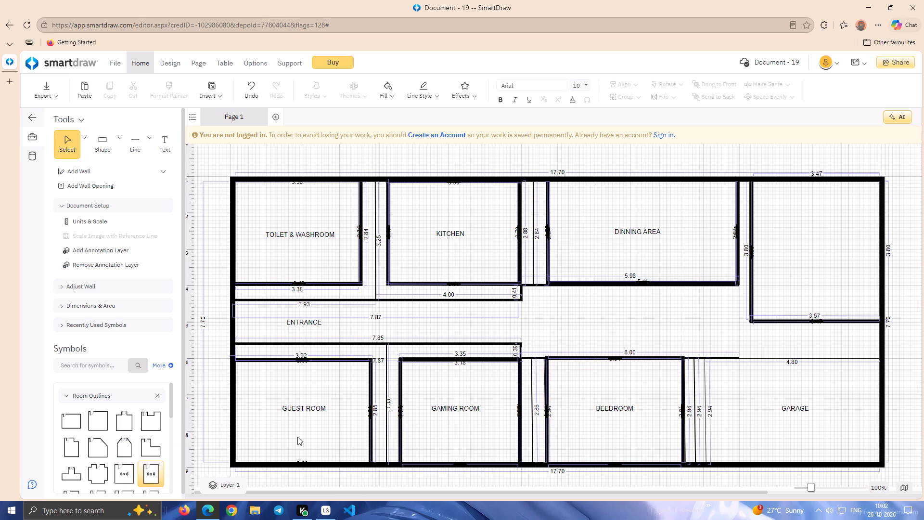
{"action": "left_click_drag", "start_coordinate": [297, 437], "coordinate": [569, 342]}
{"action": "left_click_drag", "start_coordinate": [159, 473], "coordinate": [574, 358]}
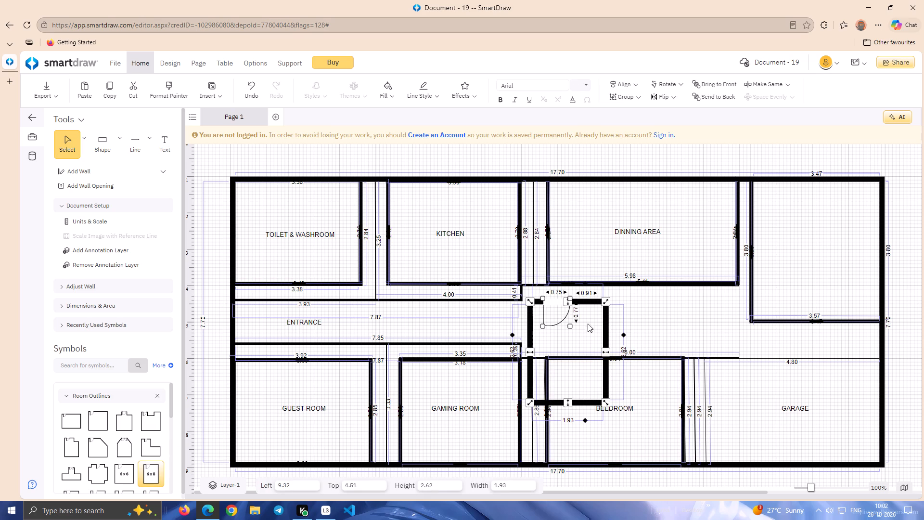
{"action": "left_click", "coordinate": [554, 304]}
{"action": "left_click", "coordinate": [563, 328]}
{"action": "left_click", "coordinate": [558, 300]}
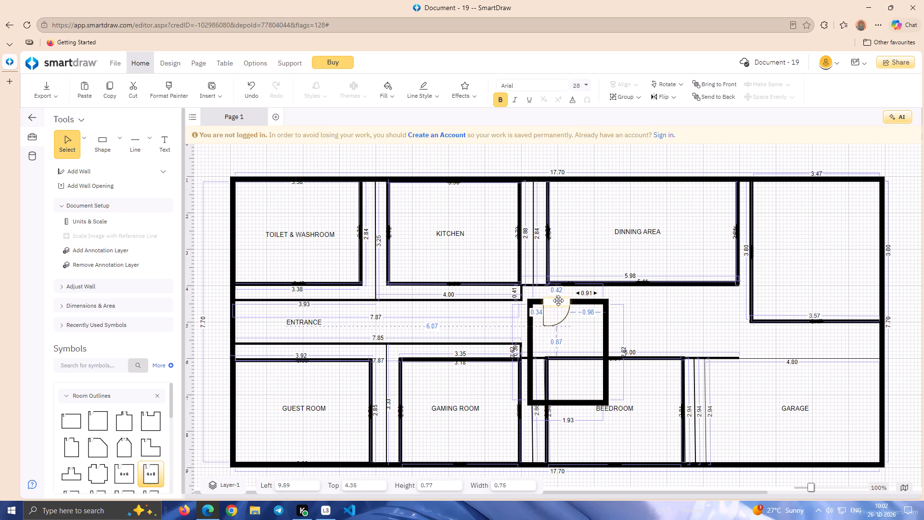
{"action": "key", "text": "BackSpace"}
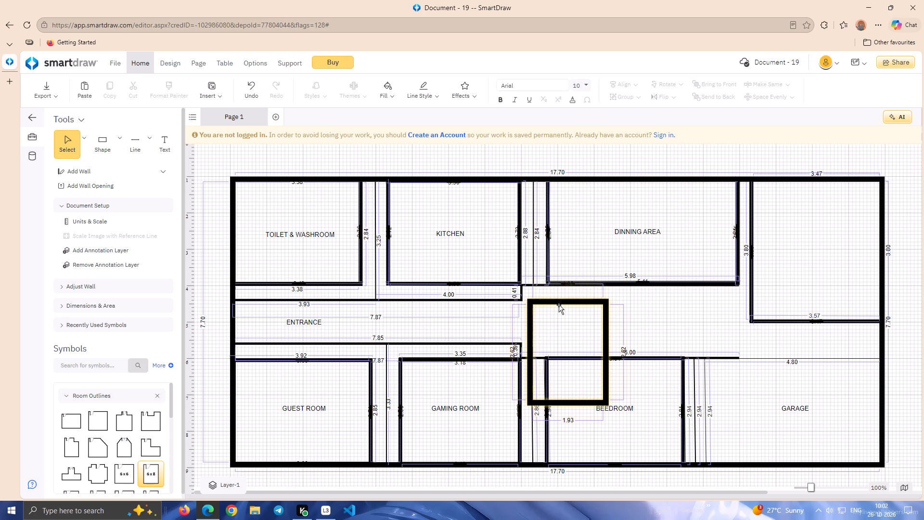
Move the new room outline from the bedroom to the garage area, at about 15.11 left and 5.73 top.
{"action": "left_click_drag", "start_coordinate": [561, 305], "coordinate": [772, 342]}
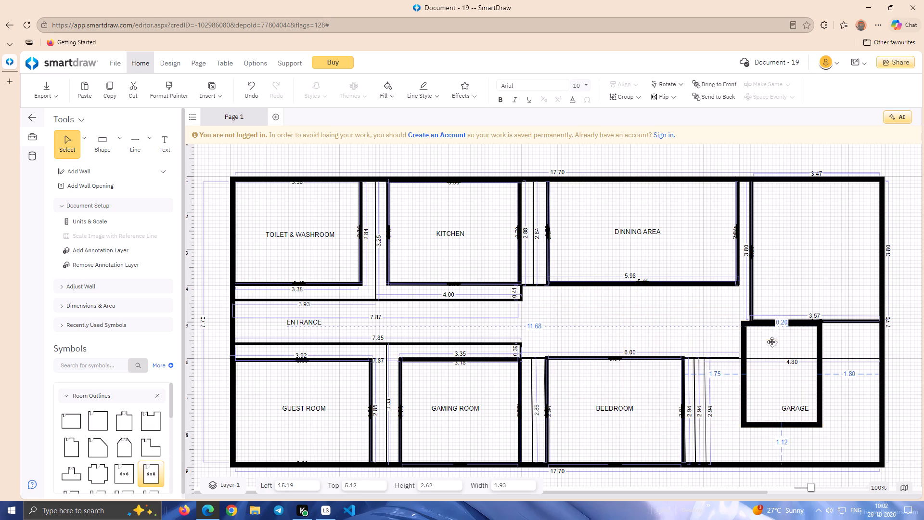
{"action": "left_click_drag", "start_coordinate": [772, 342], "coordinate": [772, 349]}
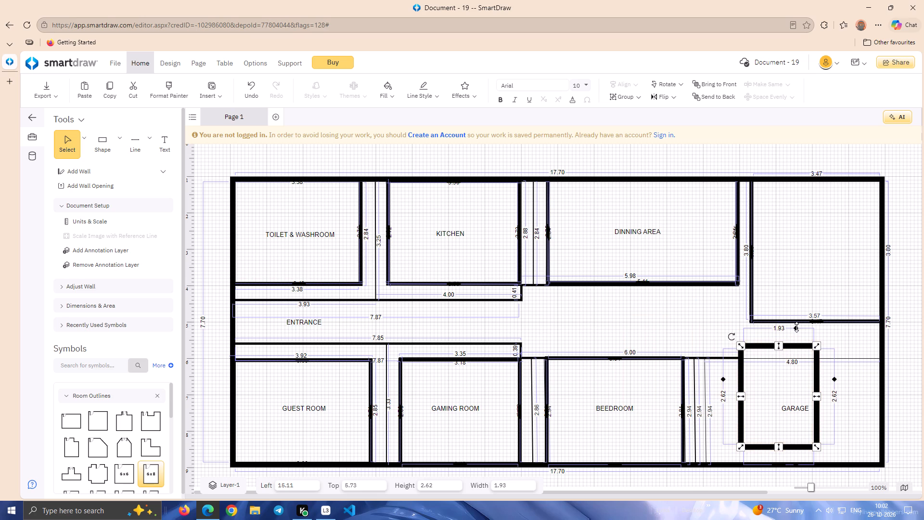
Move the new room outline's width and height dimensions onto its four wall lines.
{"action": "left_click_drag", "start_coordinate": [796, 327], "coordinate": [800, 338]}
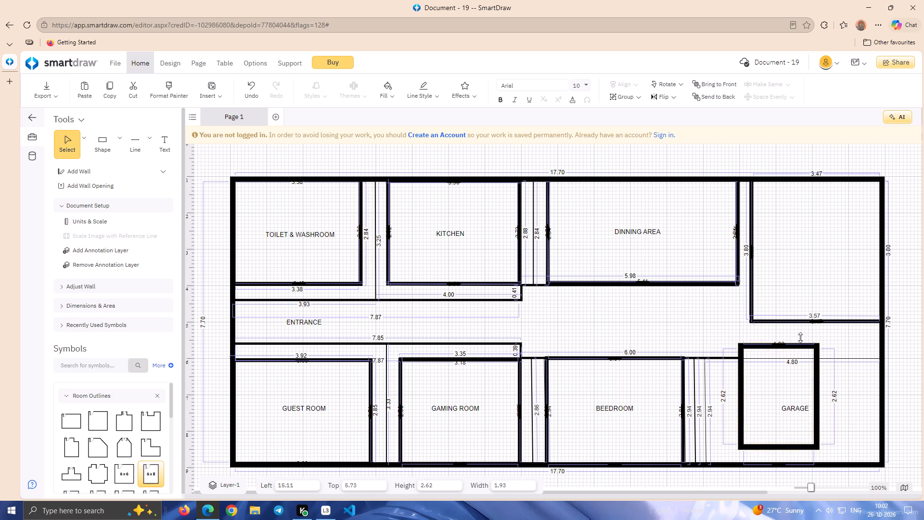
{"action": "left_click_drag", "start_coordinate": [800, 338], "coordinate": [795, 350]}
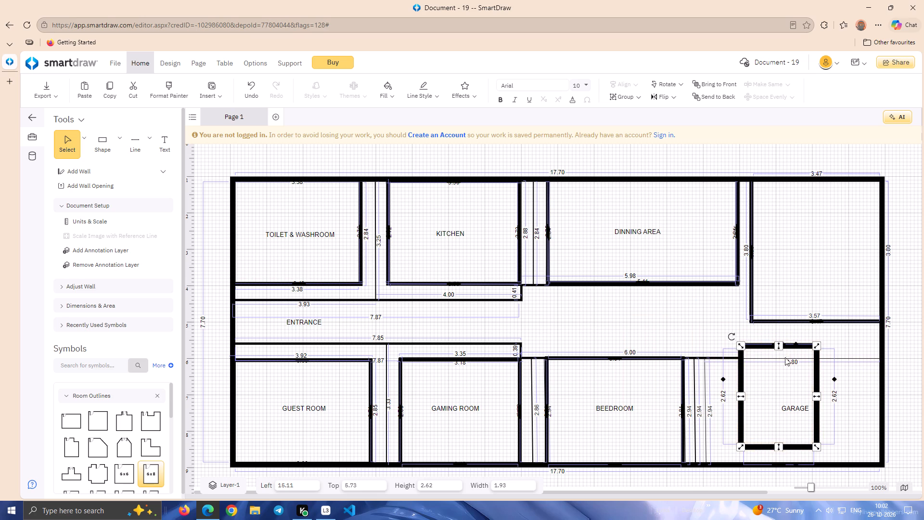
{"action": "left_click_drag", "start_coordinate": [834, 380], "coordinate": [817, 385]}
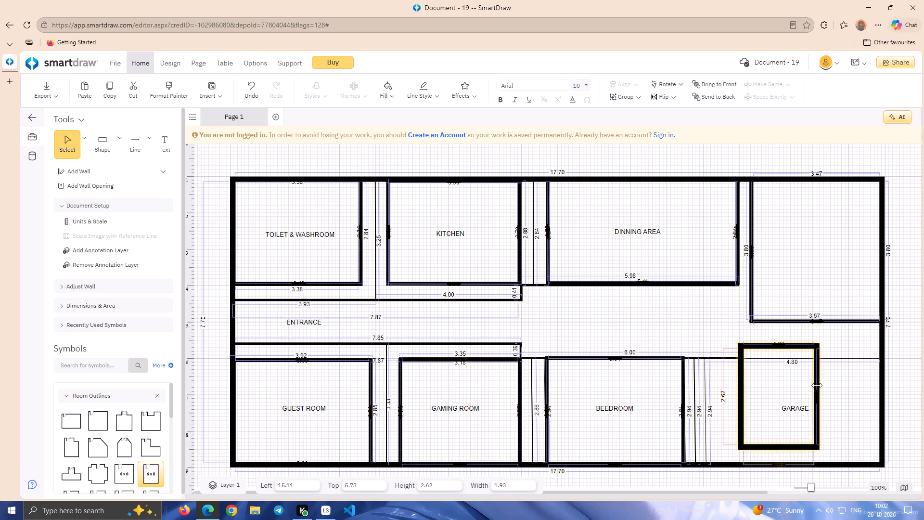
{"action": "left_click_drag", "start_coordinate": [817, 385], "coordinate": [817, 385]}
{"action": "left_click_drag", "start_coordinate": [795, 446], "coordinate": [796, 443]}
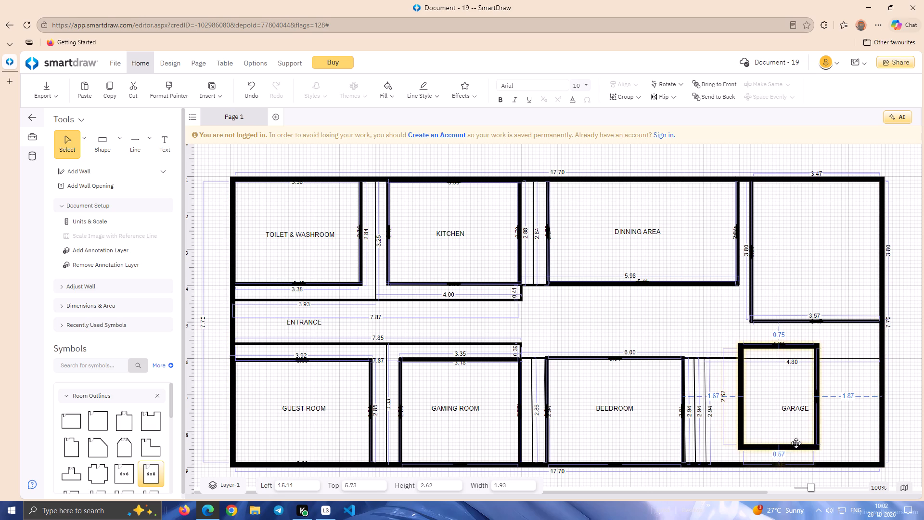
{"action": "left_click_drag", "start_coordinate": [796, 443], "coordinate": [797, 432]}
{"action": "left_click", "coordinate": [801, 452]}
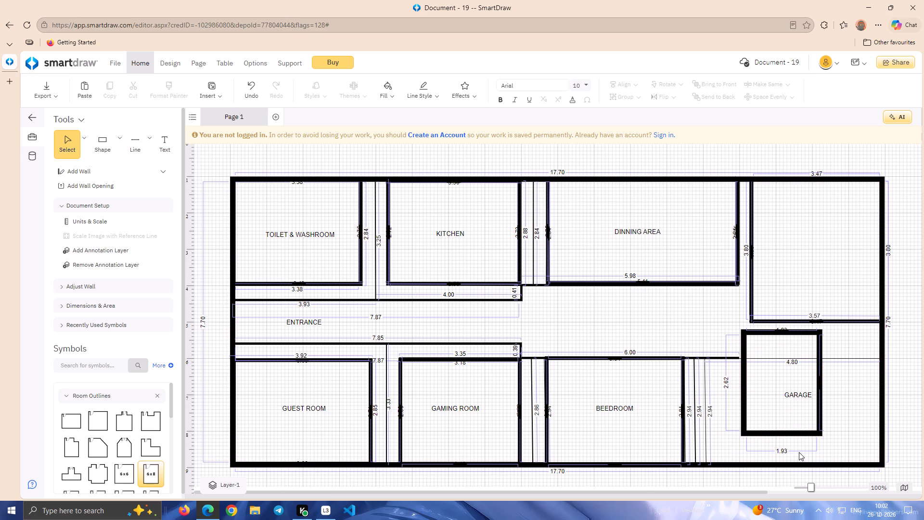
{"action": "left_click", "coordinate": [799, 451]}
{"action": "left_click_drag", "start_coordinate": [799, 451], "coordinate": [802, 433]}
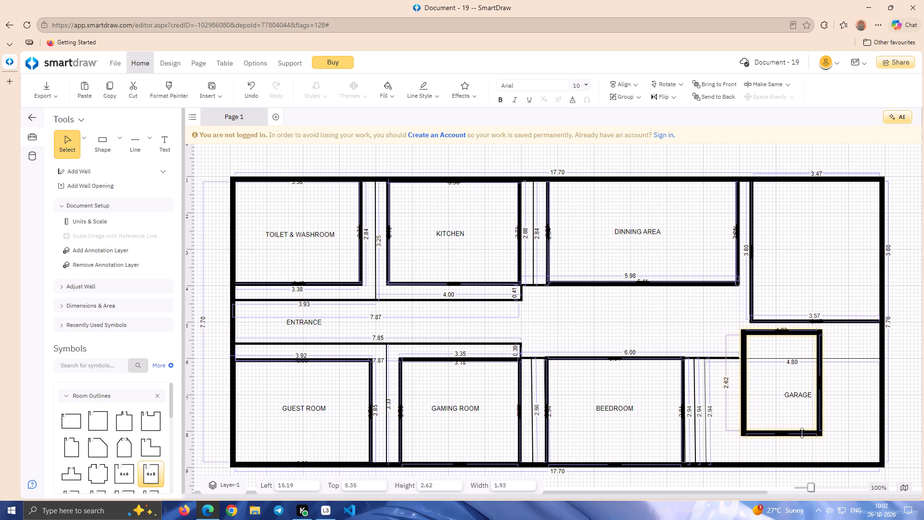
{"action": "left_click_drag", "start_coordinate": [802, 433], "coordinate": [802, 433]}
{"action": "left_click_drag", "start_coordinate": [727, 366], "coordinate": [747, 368]}
{"action": "left_click_drag", "start_coordinate": [747, 368], "coordinate": [744, 368]}
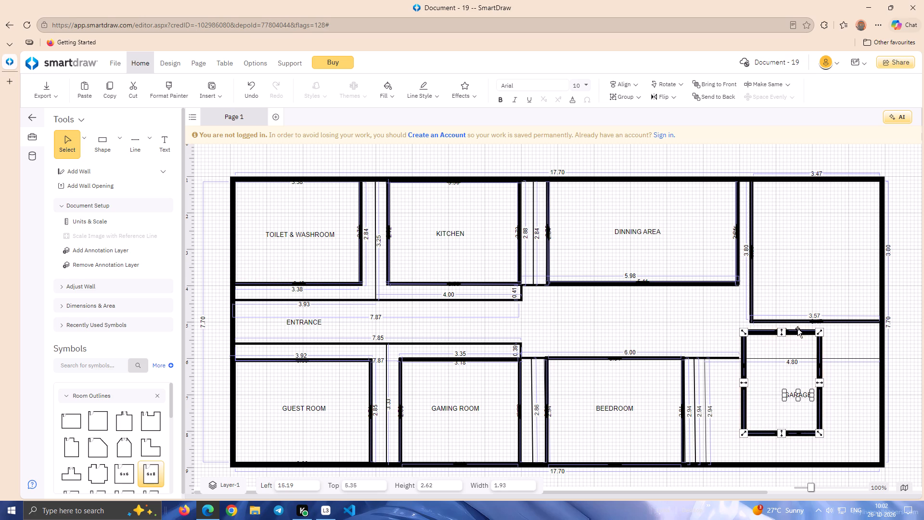
Move the room outline to the garage's upper-left corner beside the partition lines, at about 14.16 left and 6.07 top.
{"action": "left_click", "coordinate": [797, 330]}
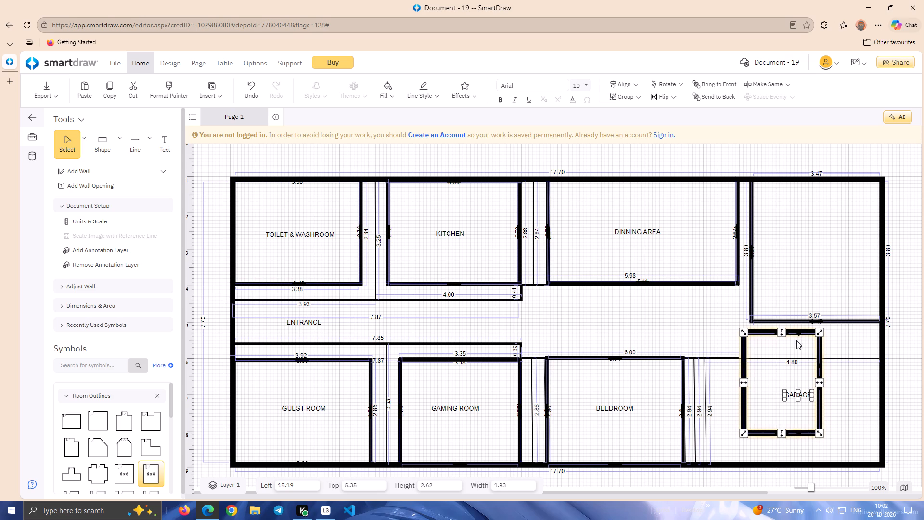
{"action": "left_click", "coordinate": [796, 341]}
{"action": "left_click_drag", "start_coordinate": [796, 332], "coordinate": [770, 366]}
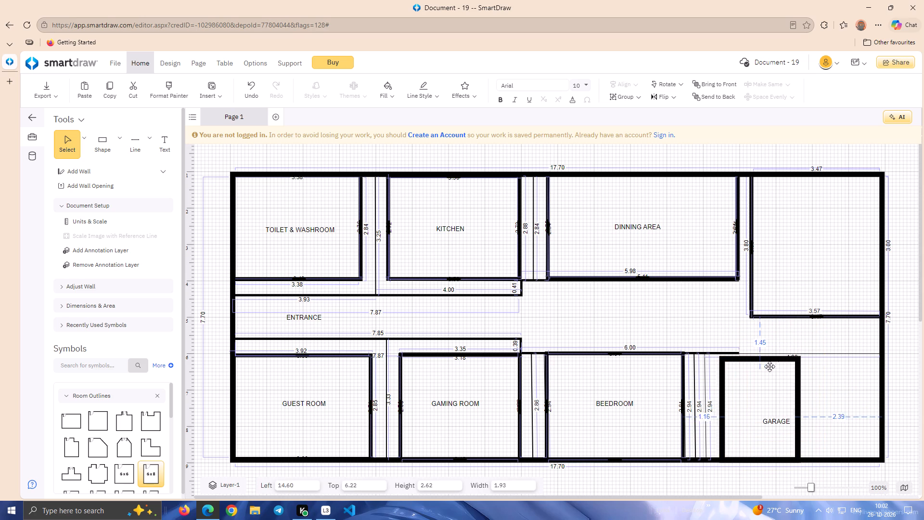
{"action": "left_click_drag", "start_coordinate": [770, 366], "coordinate": [759, 358]}
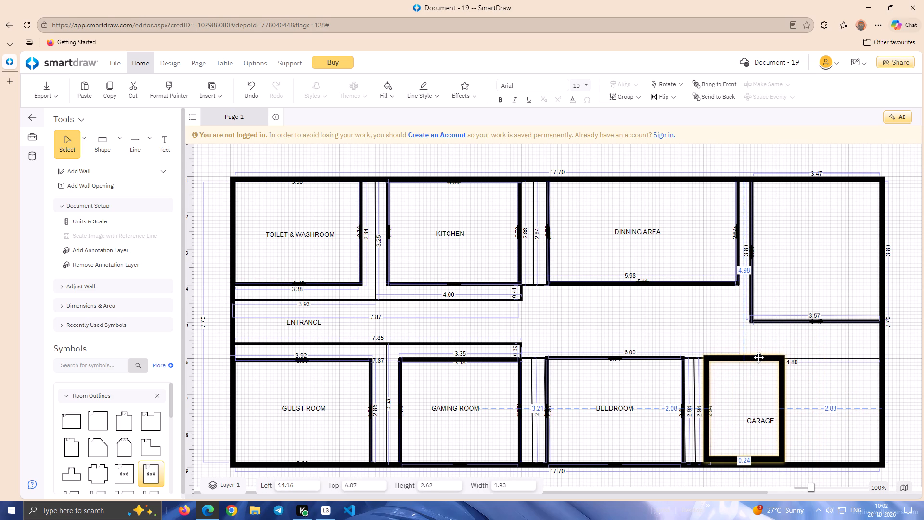
Set the garage room outline's line thickness to the thickest preset.
{"action": "left_click", "coordinate": [428, 88]}
{"action": "left_click", "coordinate": [459, 135]}
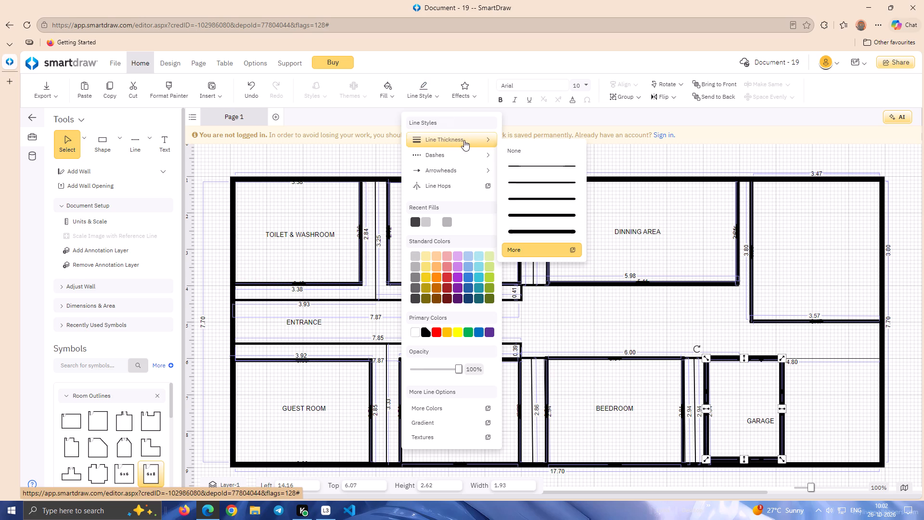
{"action": "left_click", "coordinate": [532, 233]}
{"action": "left_click", "coordinate": [657, 282]}
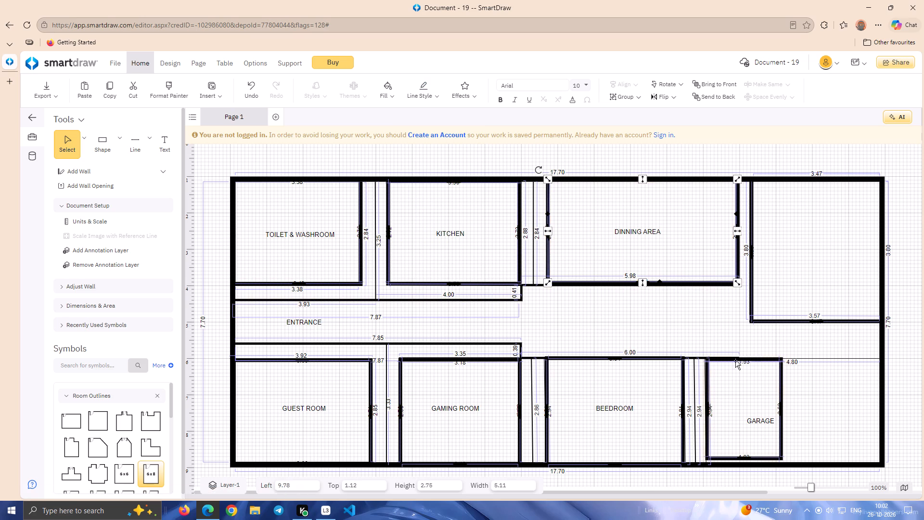
Stretch the garage's room outline horizontally to the house's right outer wall, for a width of about 4.71.
{"action": "double_click", "coordinate": [760, 363]}
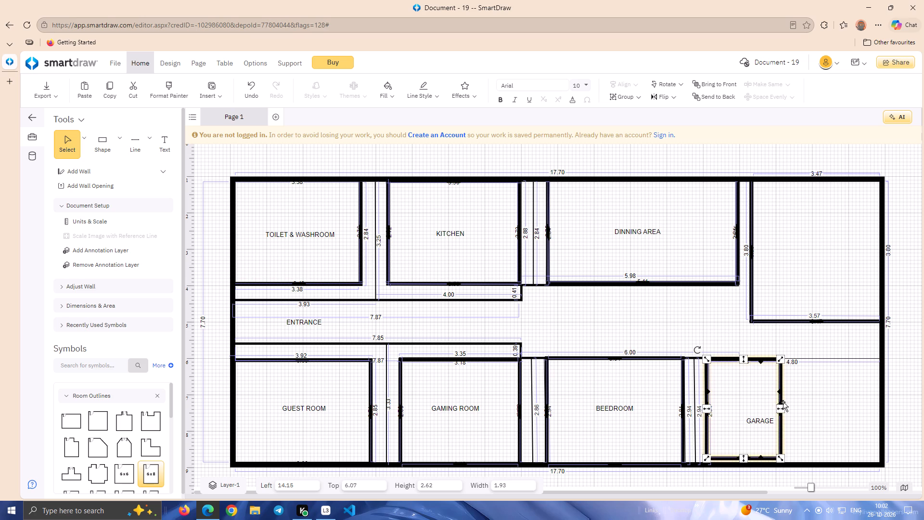
{"action": "left_click_drag", "start_coordinate": [780, 411], "coordinate": [882, 413]}
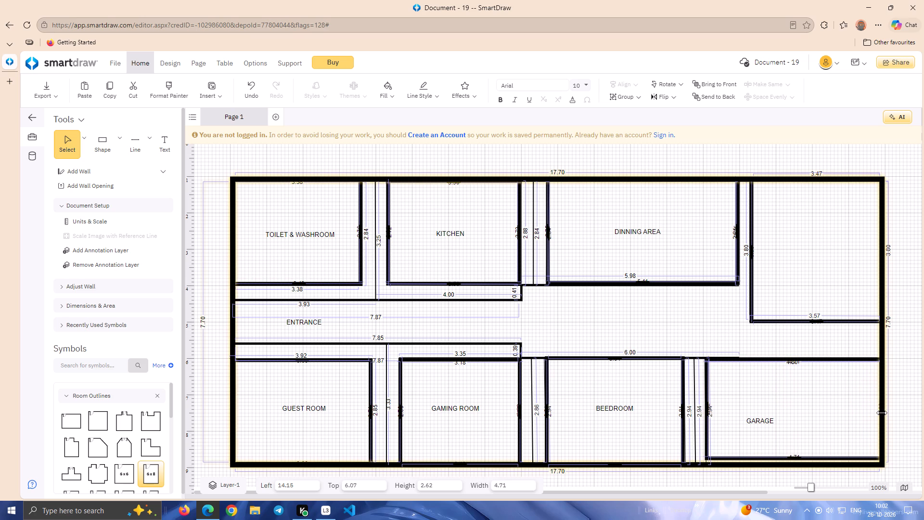
{"action": "left_click_drag", "start_coordinate": [882, 413], "coordinate": [882, 414]}
Extend the garage's room outline down to the house's bottom outer wall.
{"action": "left_click_drag", "start_coordinate": [795, 458], "coordinate": [796, 466]}
{"action": "left_click", "coordinate": [802, 435]}
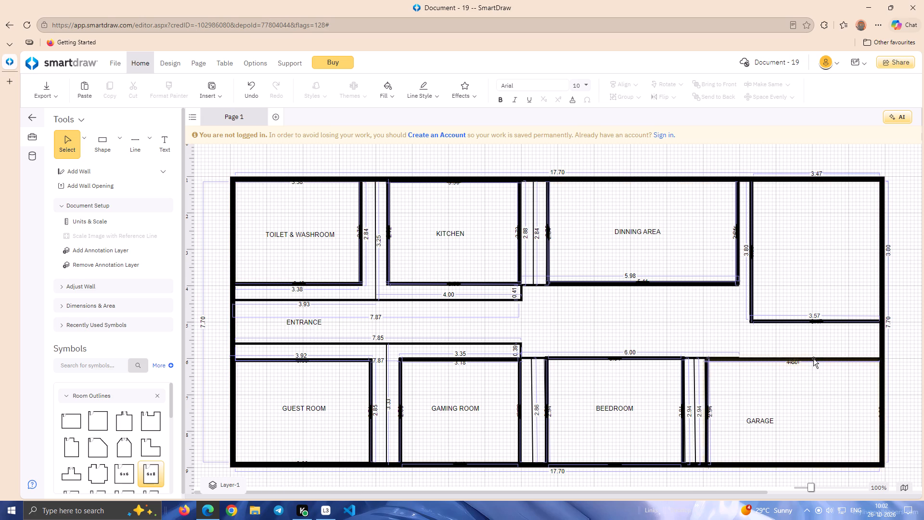
Lower the 4.80 dimension on the garage's upper partition line so it sits just below the wall inside the garage.
{"action": "left_click", "coordinate": [813, 359]}
{"action": "left_click_drag", "start_coordinate": [809, 362], "coordinate": [809, 367]}
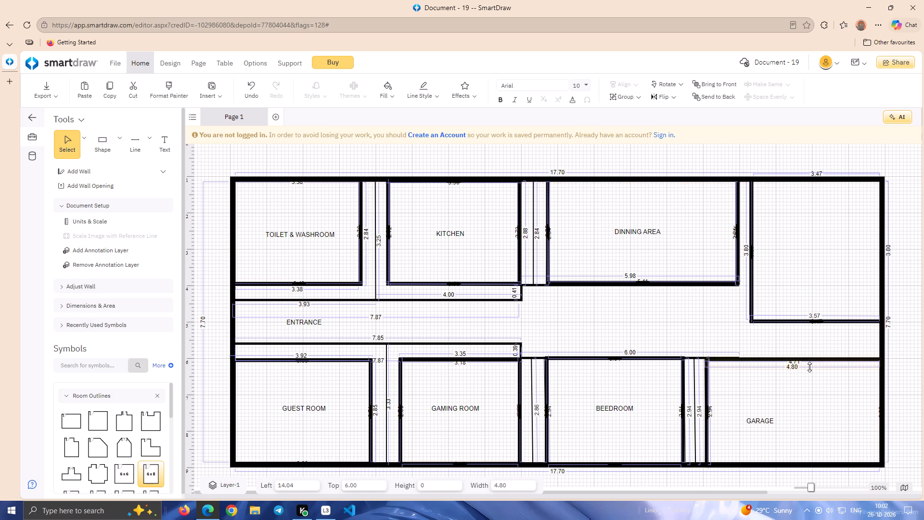
{"action": "left_click_drag", "start_coordinate": [809, 367], "coordinate": [809, 366]}
{"action": "left_click", "coordinate": [809, 384]}
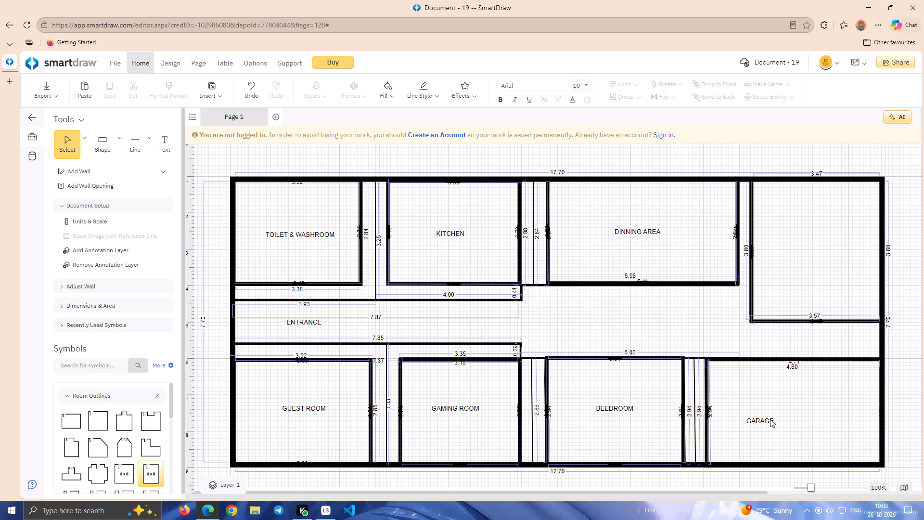
Recentre the GARAGE label inside its room outline, at about 16.11 left and 7.37 top.
{"action": "left_click_drag", "start_coordinate": [768, 421], "coordinate": [801, 413]}
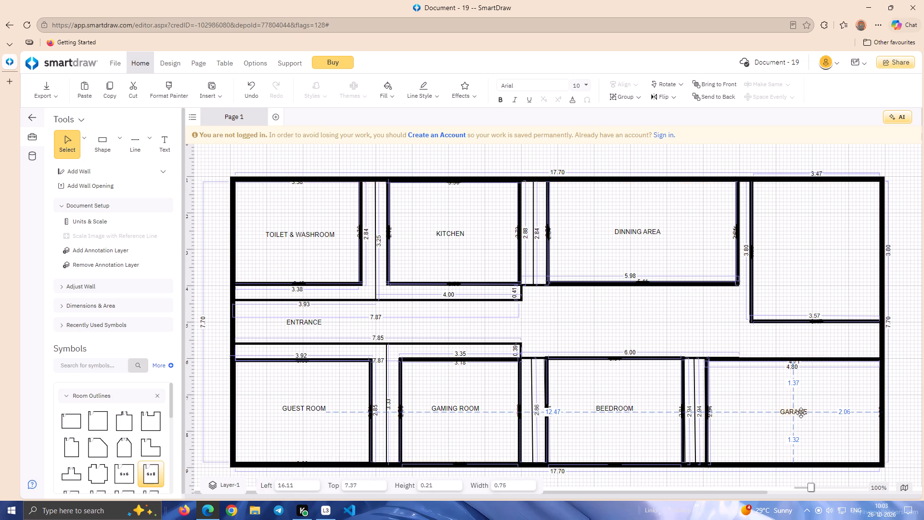
{"action": "left_click_drag", "start_coordinate": [801, 413], "coordinate": [801, 412]}
Nudge the 2.94 dimension of the partition at the garage's left wall onto the wall line.
{"action": "left_click", "coordinate": [706, 426]}
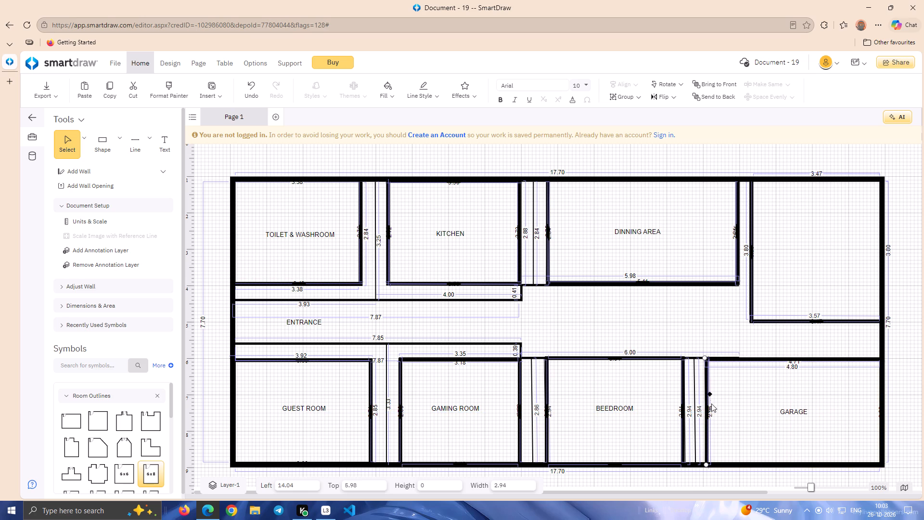
{"action": "left_click", "coordinate": [710, 395]}
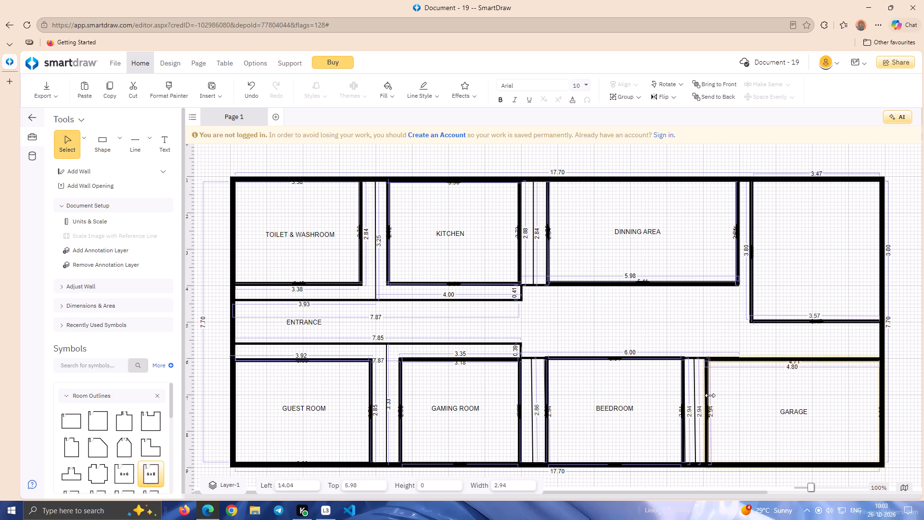
{"action": "left_click", "coordinate": [739, 399]}
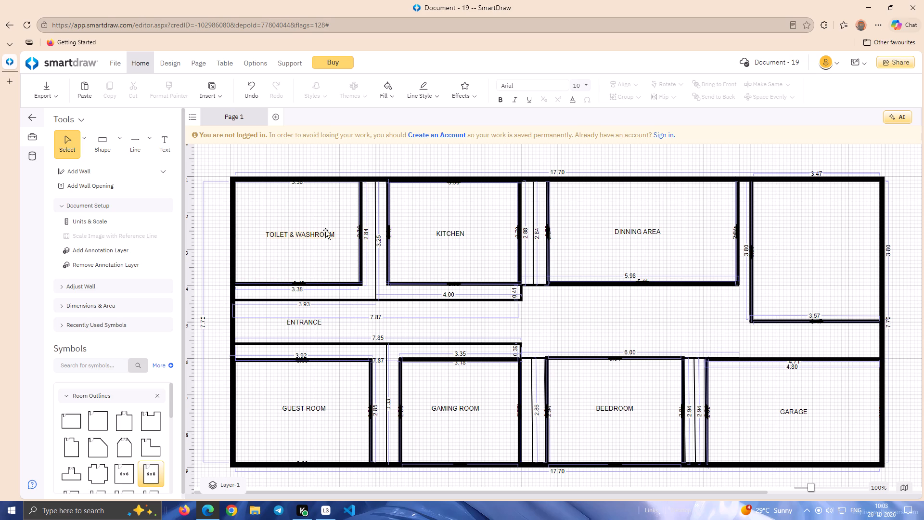
Add the text label MASTER BEDROOM in the unlabelled room at the house's upper-right corner.
{"action": "left_click", "coordinate": [159, 144]}
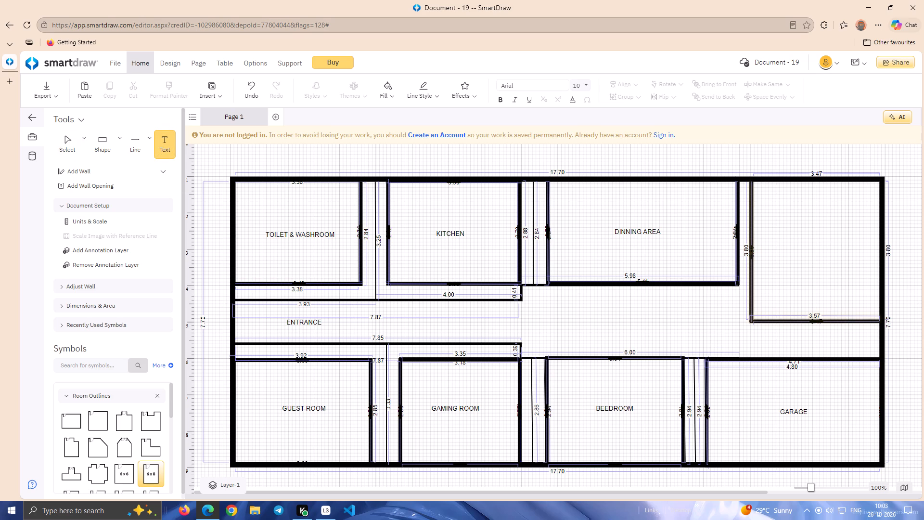
{"action": "left_click", "coordinate": [779, 251]}
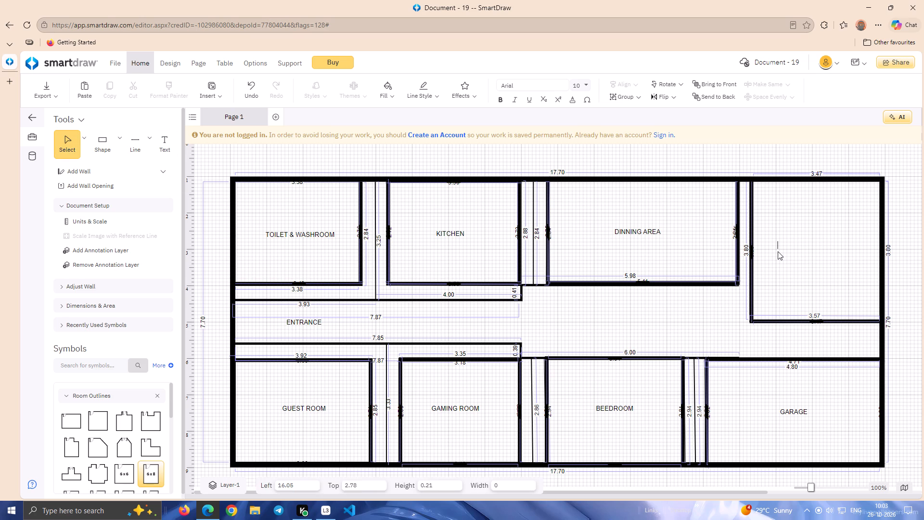
{"action": "type", "text": "MASY"}
{"action": "key", "text": "BackSpace"}
{"action": "type", "text": "TER"}
{"action": "key", "text": "space"}
{"action": "type", "text": "BEDROOM"}
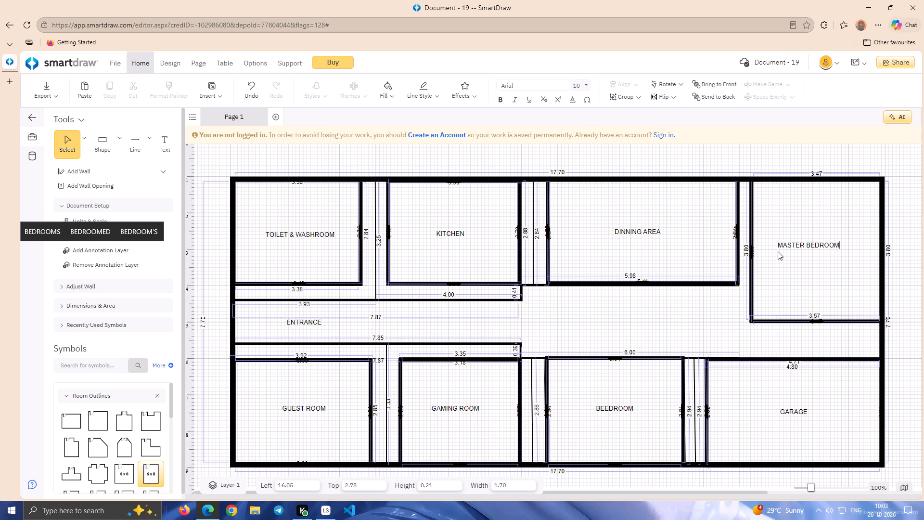
{"action": "left_click", "coordinate": [780, 257]}
Centre the MASTER BEDROOM label in its room, at about 16.29 left and 2.94 top.
{"action": "left_click_drag", "start_coordinate": [795, 244], "coordinate": [800, 259]}
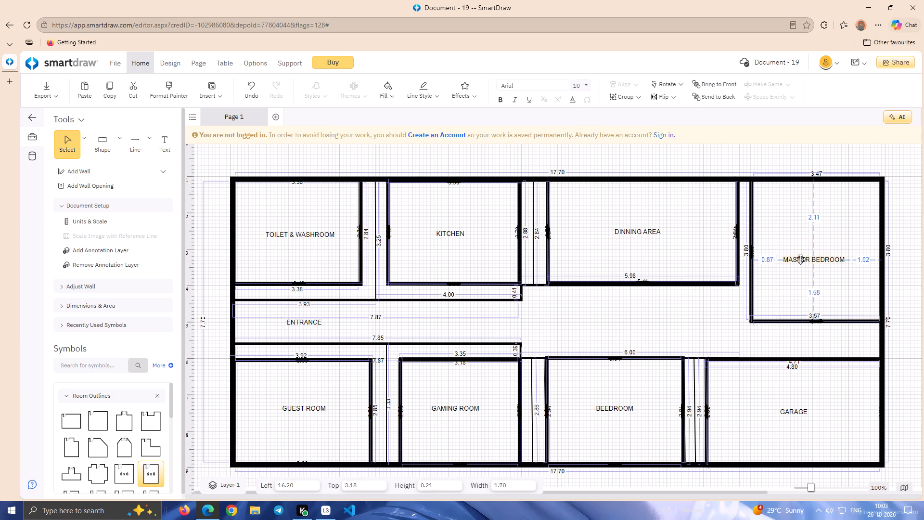
{"action": "left_click_drag", "start_coordinate": [800, 259], "coordinate": [804, 250]}
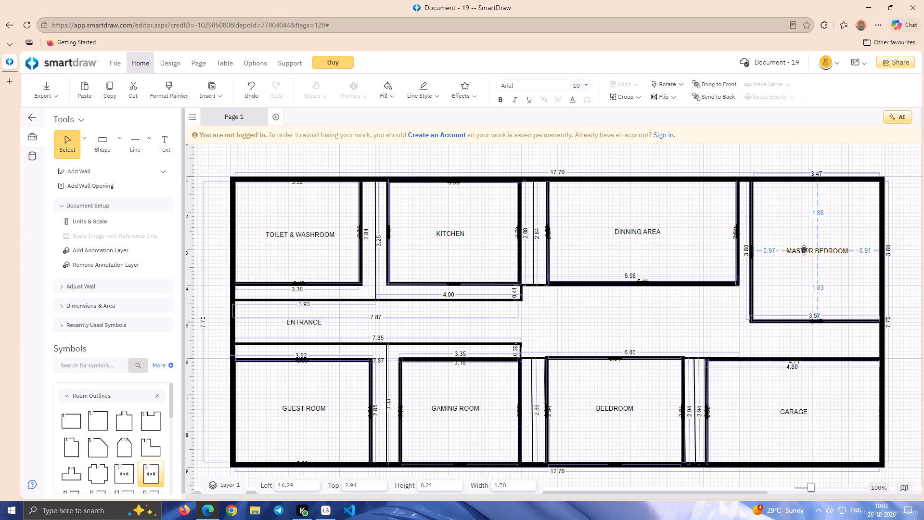
{"action": "left_click_drag", "start_coordinate": [804, 250], "coordinate": [805, 249]}
{"action": "left_click", "coordinate": [802, 265]}
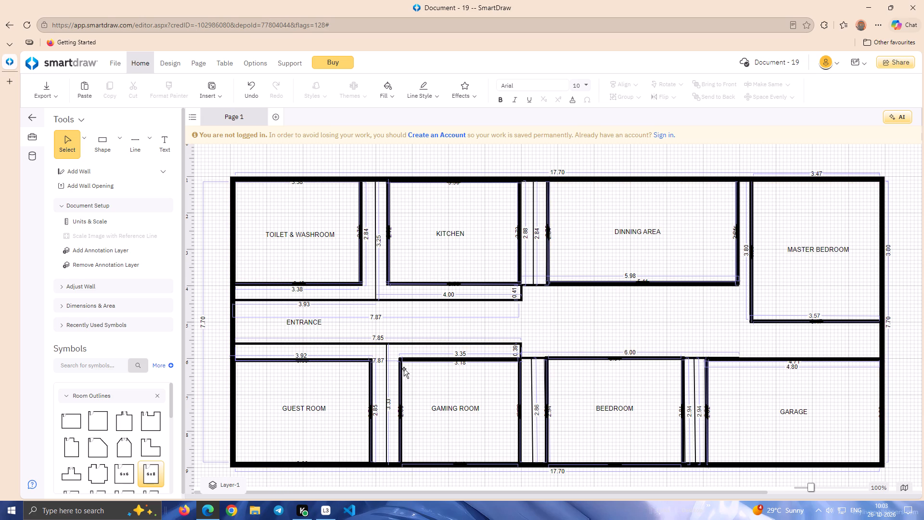
Reposition the 7.87 dimension just below the entrance's upper wall and its 3.93 dimension onto the wall line.
{"action": "left_click", "coordinate": [466, 330]}
{"action": "left_click_drag", "start_coordinate": [469, 319], "coordinate": [461, 318]}
{"action": "left_click", "coordinate": [439, 299]}
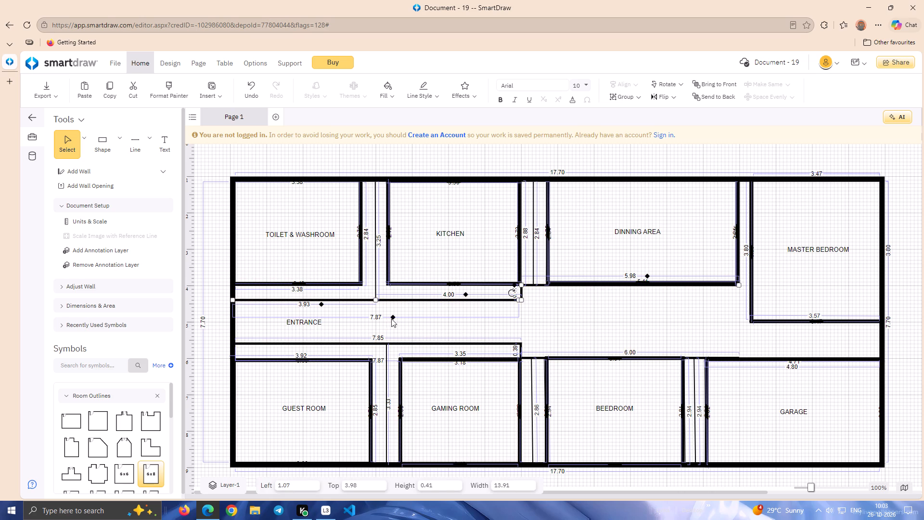
{"action": "left_click_drag", "start_coordinate": [391, 317], "coordinate": [392, 303]}
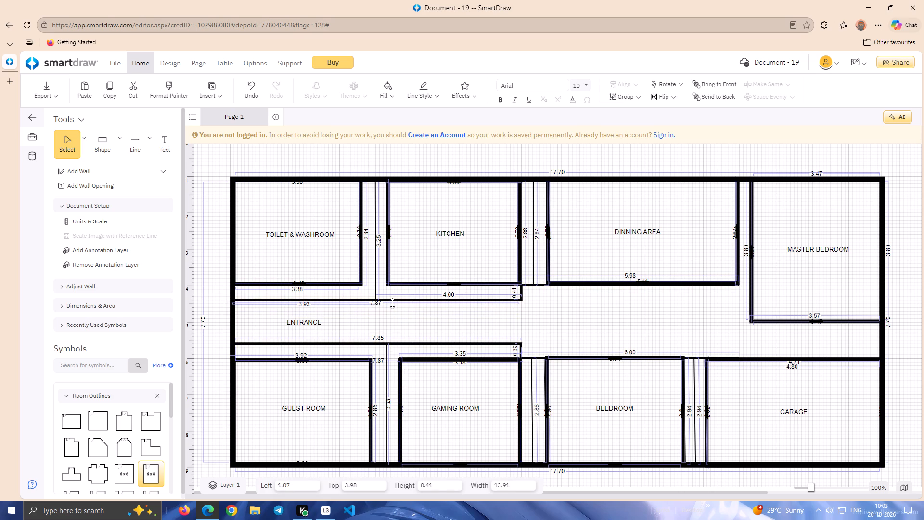
{"action": "left_click_drag", "start_coordinate": [392, 303], "coordinate": [365, 327]}
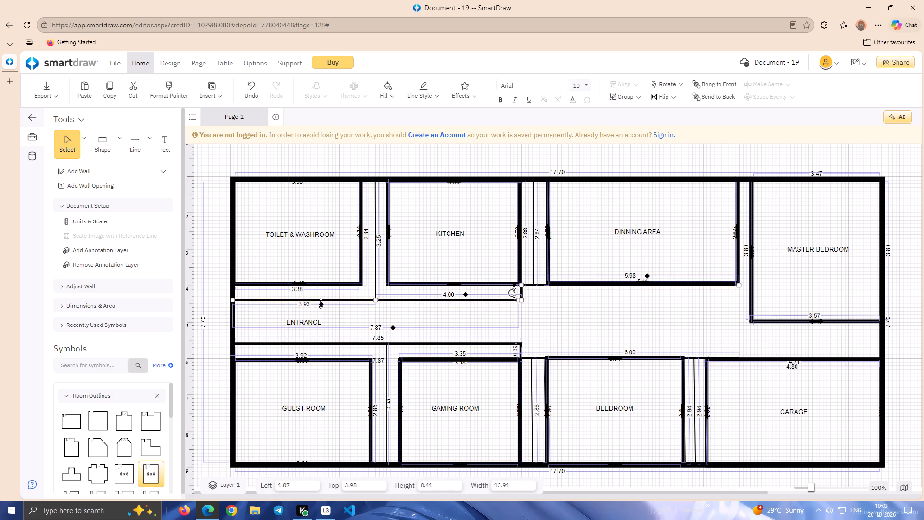
{"action": "left_click", "coordinate": [321, 303]}
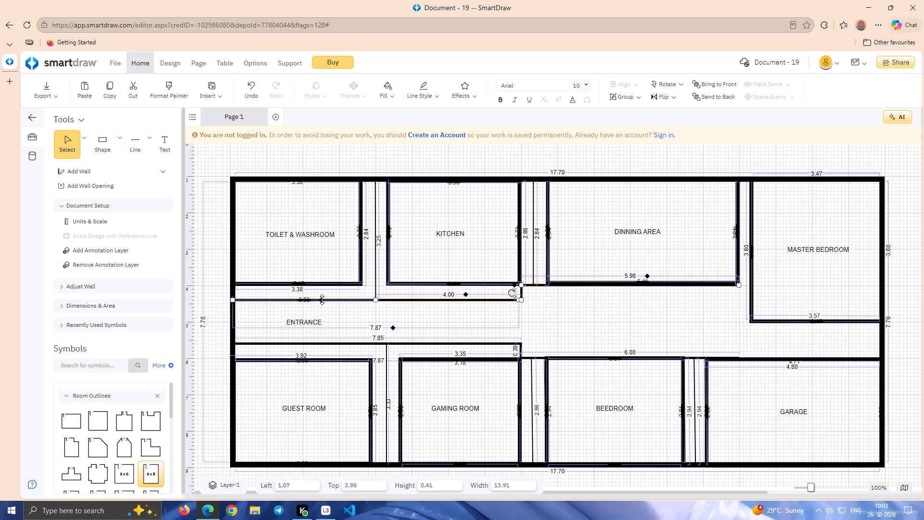
{"action": "left_click", "coordinate": [325, 299]}
{"action": "left_click", "coordinate": [360, 301]}
{"action": "left_click_drag", "start_coordinate": [394, 327], "coordinate": [398, 305]}
{"action": "left_click", "coordinate": [398, 314]}
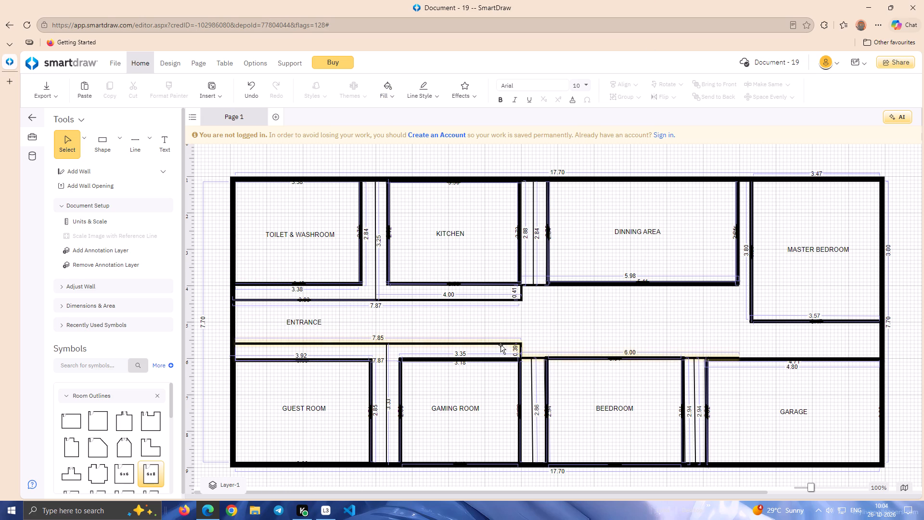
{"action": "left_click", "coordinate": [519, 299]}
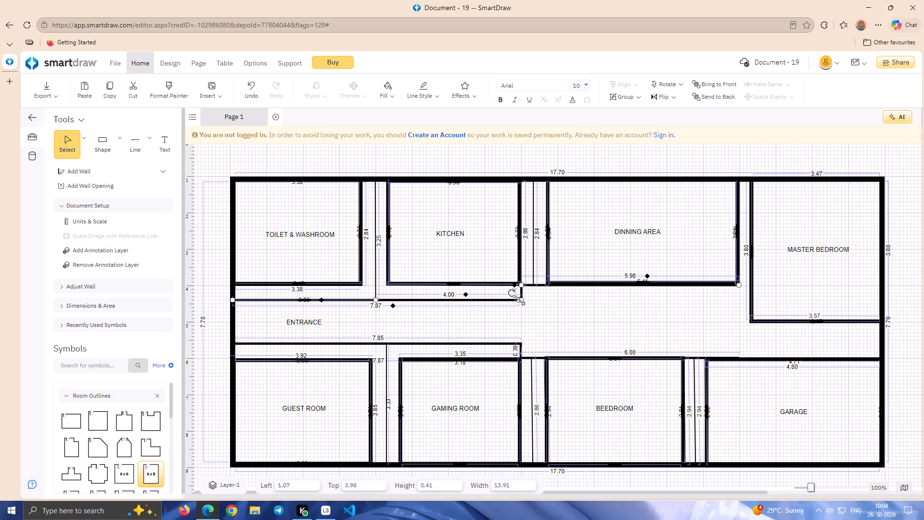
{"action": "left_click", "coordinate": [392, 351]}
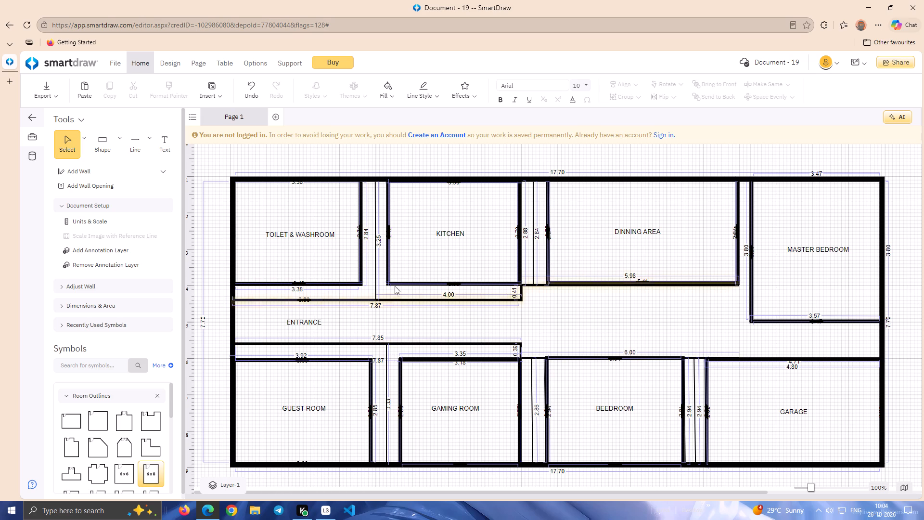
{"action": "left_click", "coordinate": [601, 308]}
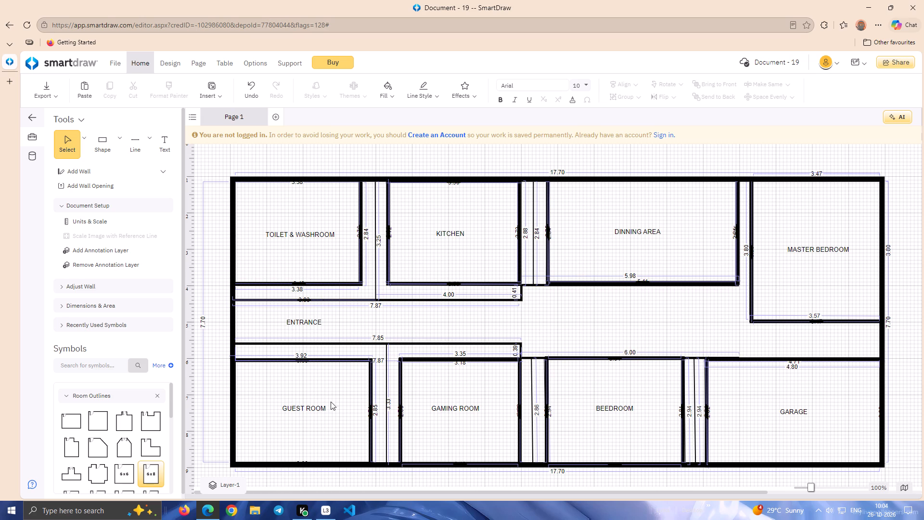
Realign the short jog ending the entrance's lower wall, making the entrance run about 7.81 and the run above the bedroom about 6.04.
{"action": "left_click", "coordinate": [522, 353]}
{"action": "left_click", "coordinate": [521, 342]}
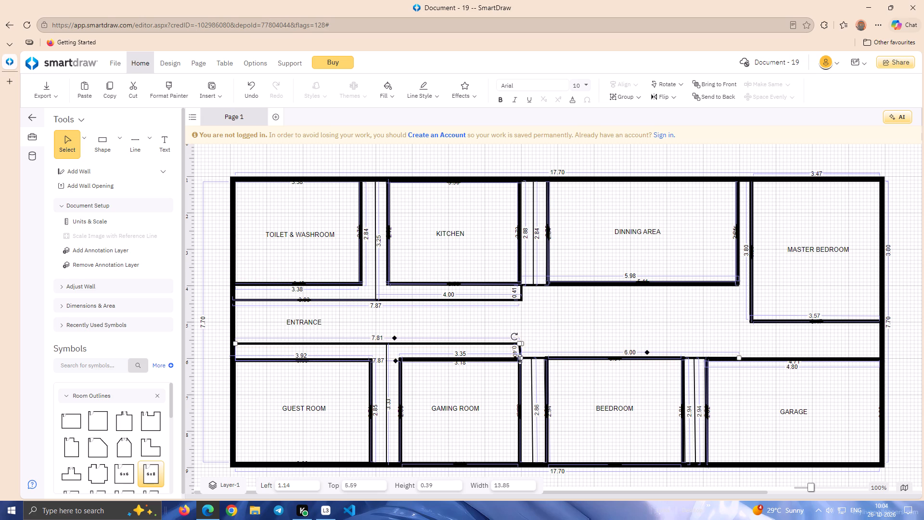
{"action": "left_click", "coordinate": [519, 359]}
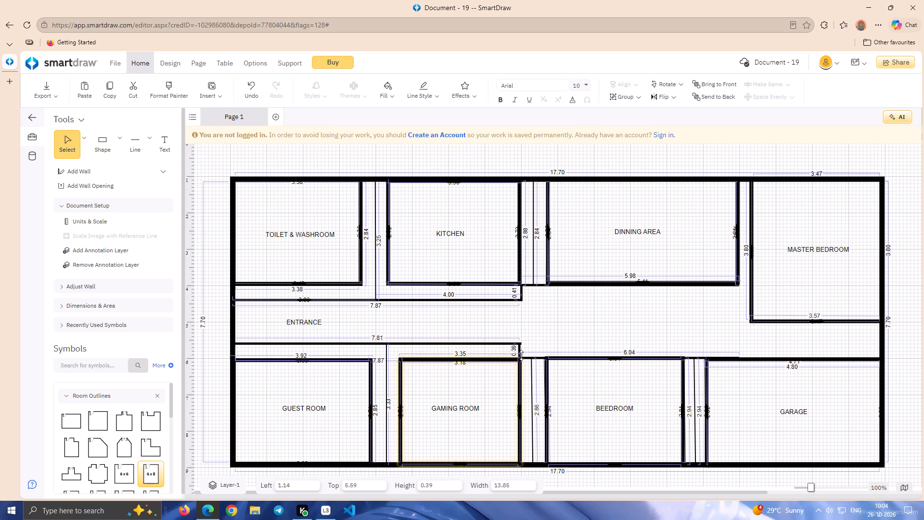
{"action": "left_click", "coordinate": [537, 341]}
{"action": "left_click", "coordinate": [521, 349]}
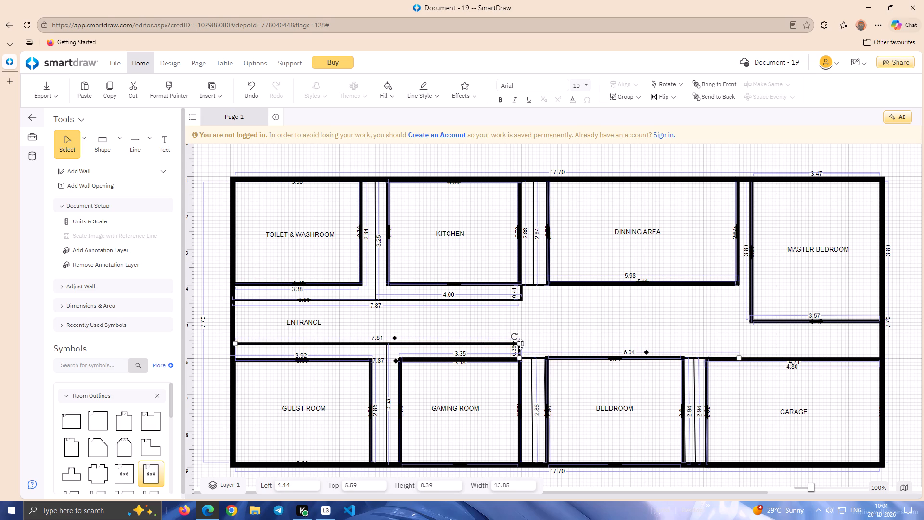
{"action": "left_click", "coordinate": [524, 344]}
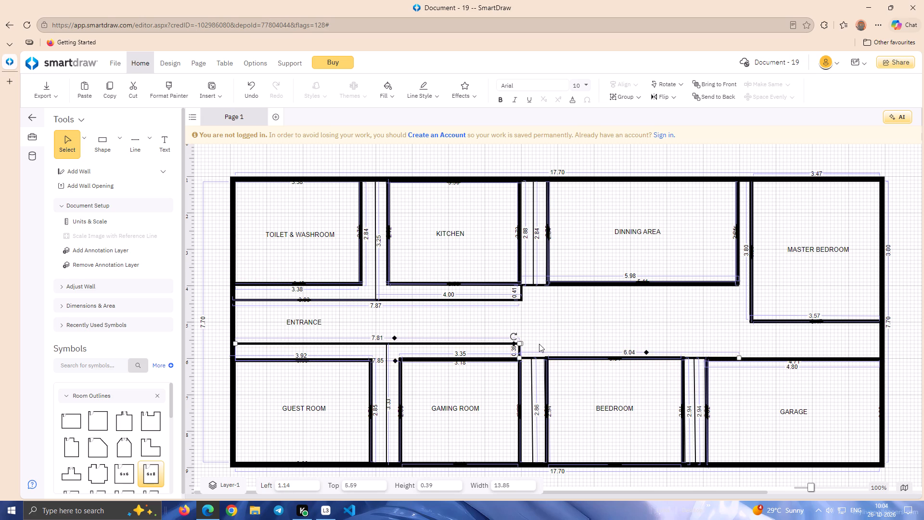
{"action": "left_click", "coordinate": [540, 344]}
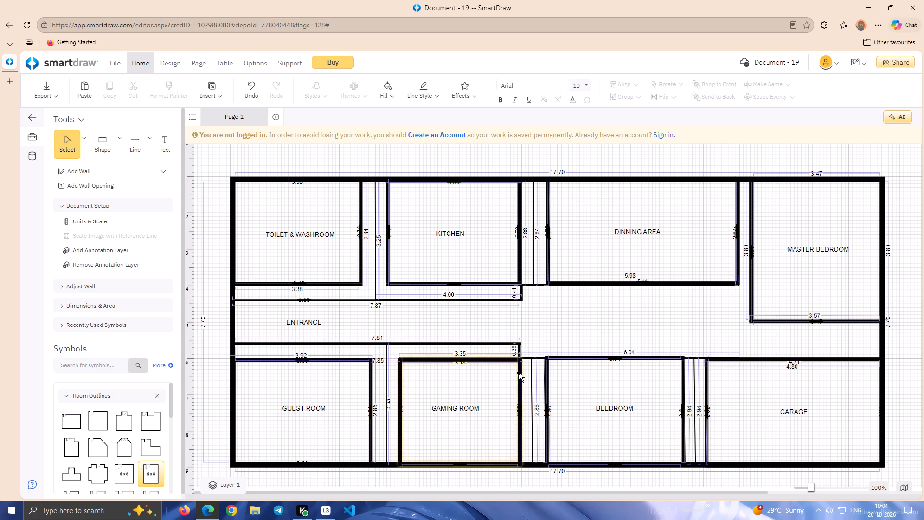
Extend the partition between the gaming room and bedroom across the corridor towards the kitchen–dining partition, to about 5.18 long.
{"action": "left_click", "coordinate": [531, 370]}
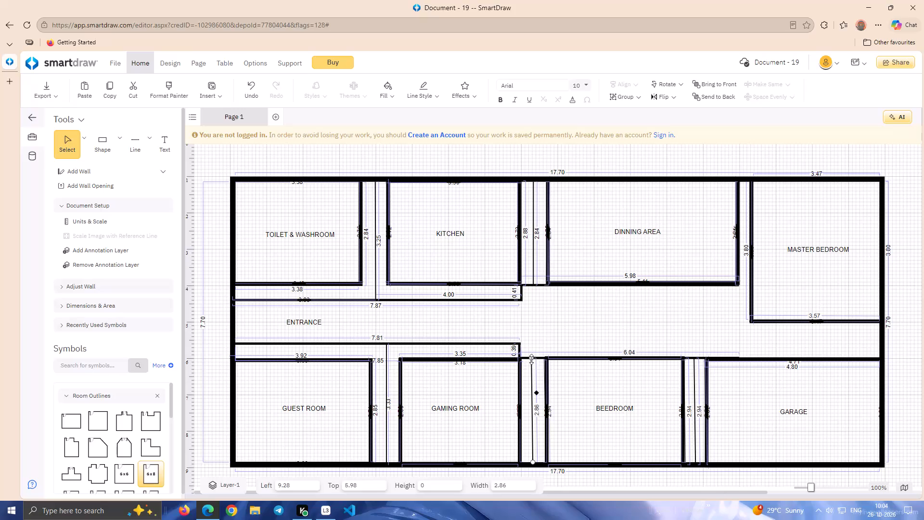
{"action": "left_click", "coordinate": [533, 360]}
{"action": "left_click_drag", "start_coordinate": [532, 359], "coordinate": [532, 328]}
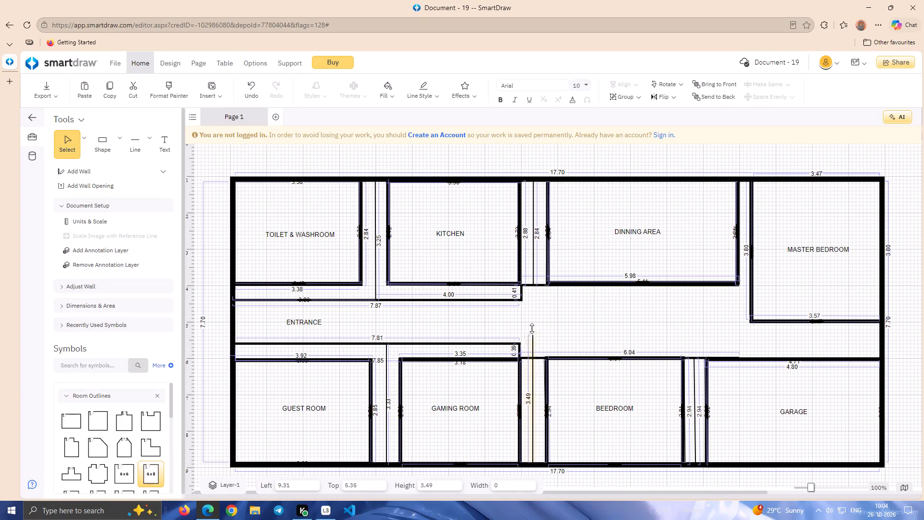
{"action": "left_click_drag", "start_coordinate": [532, 328], "coordinate": [531, 273]}
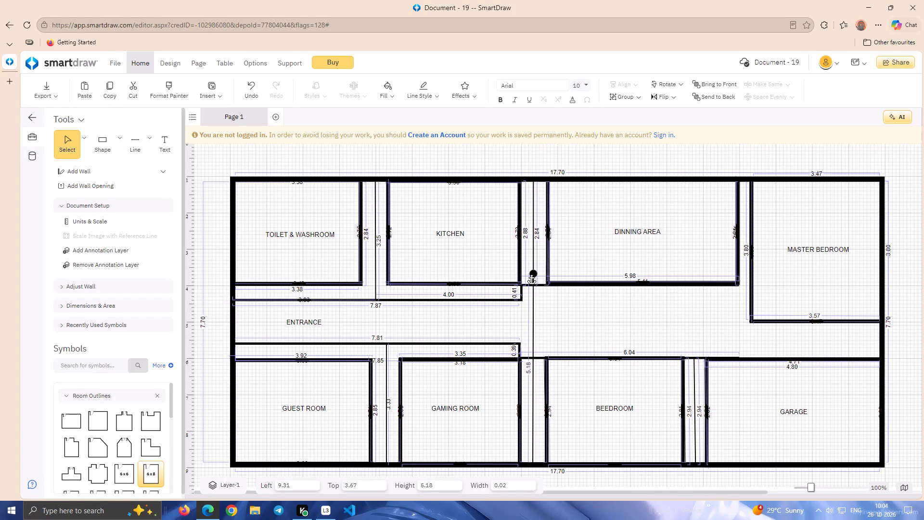
{"action": "left_click_drag", "start_coordinate": [531, 273], "coordinate": [532, 273]}
{"action": "left_click", "coordinate": [551, 308]}
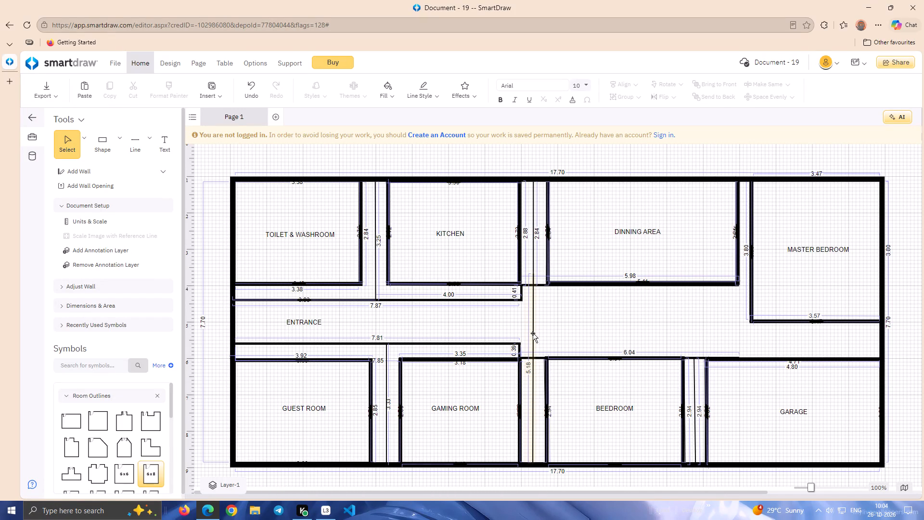
Set the extended central partition's line thickness to the second-thickest preset.
{"action": "left_click", "coordinate": [533, 333]}
{"action": "left_click", "coordinate": [427, 99]}
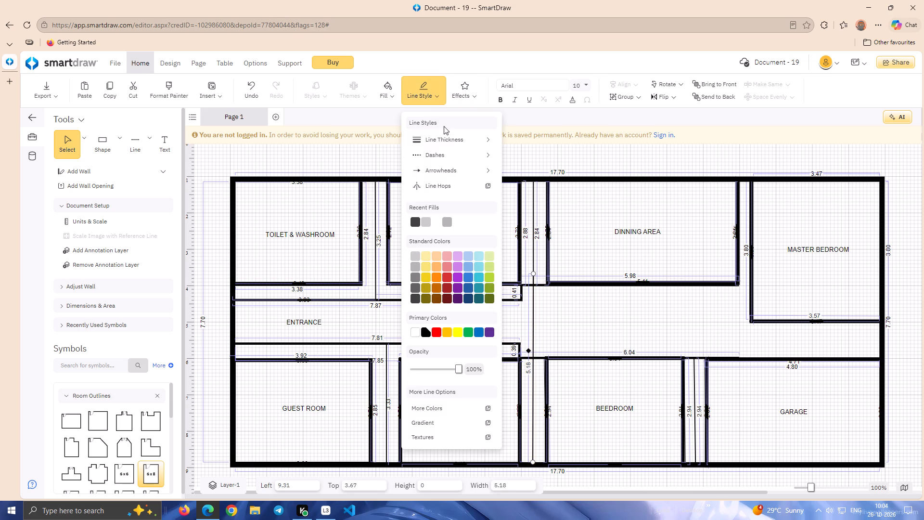
{"action": "left_click", "coordinate": [453, 144]}
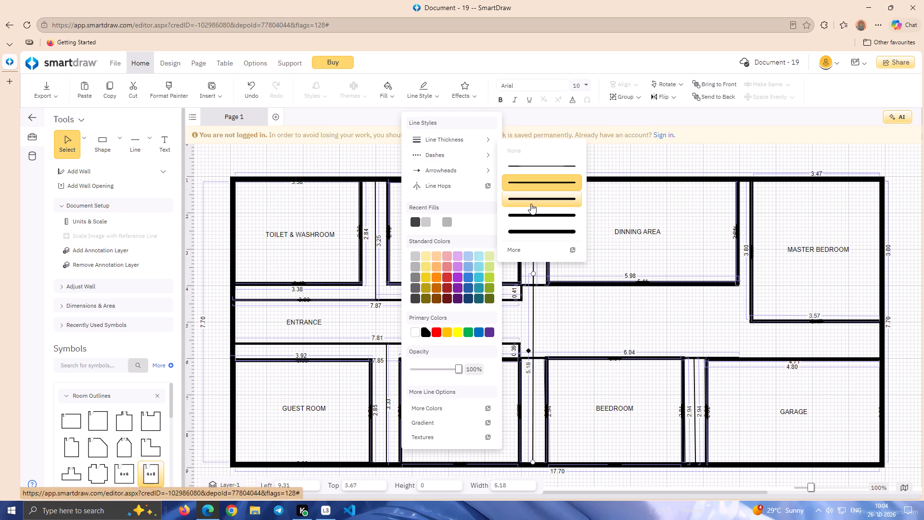
{"action": "left_click", "coordinate": [531, 204]}
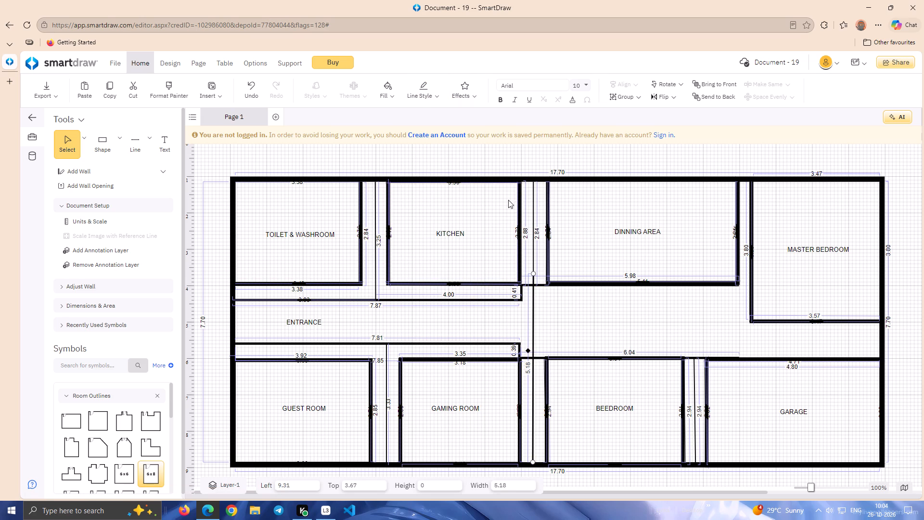
{"action": "left_click", "coordinate": [423, 97]}
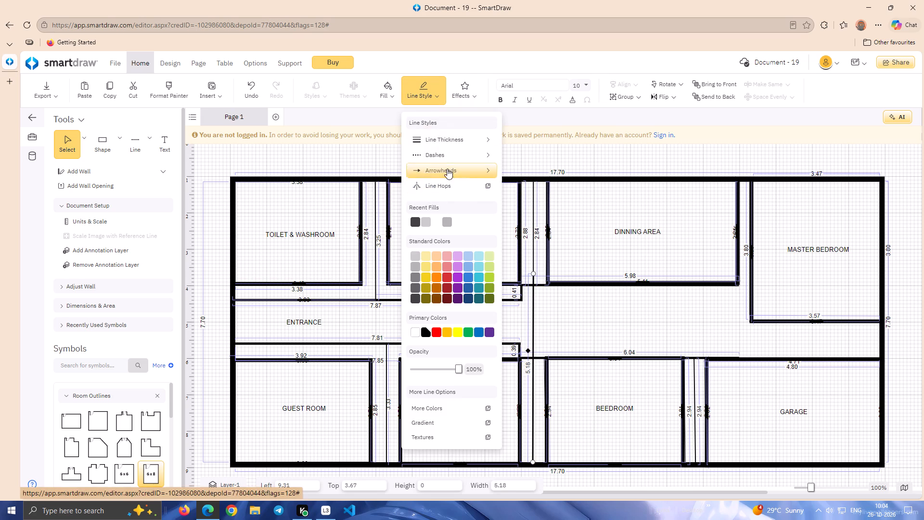
{"action": "left_click", "coordinate": [449, 141]}
{"action": "left_click", "coordinate": [530, 219]}
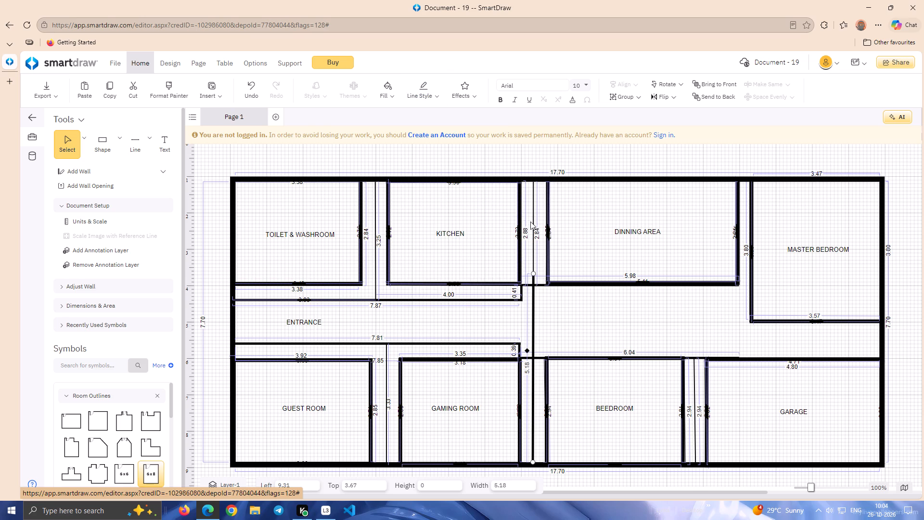
{"action": "left_click", "coordinate": [564, 333]}
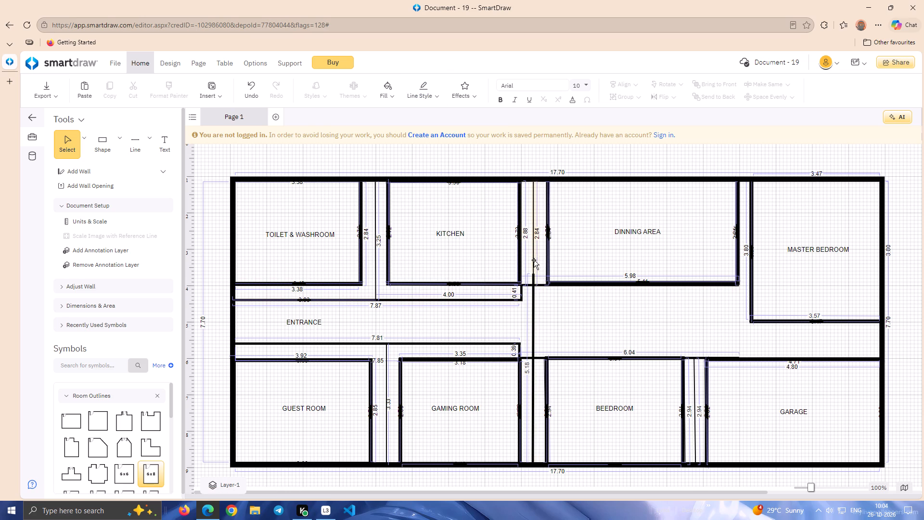
Shorten the extended partition to about 4.86 so it ends at the lower end of the kitchen–dining partition.
{"action": "left_click", "coordinate": [531, 276]}
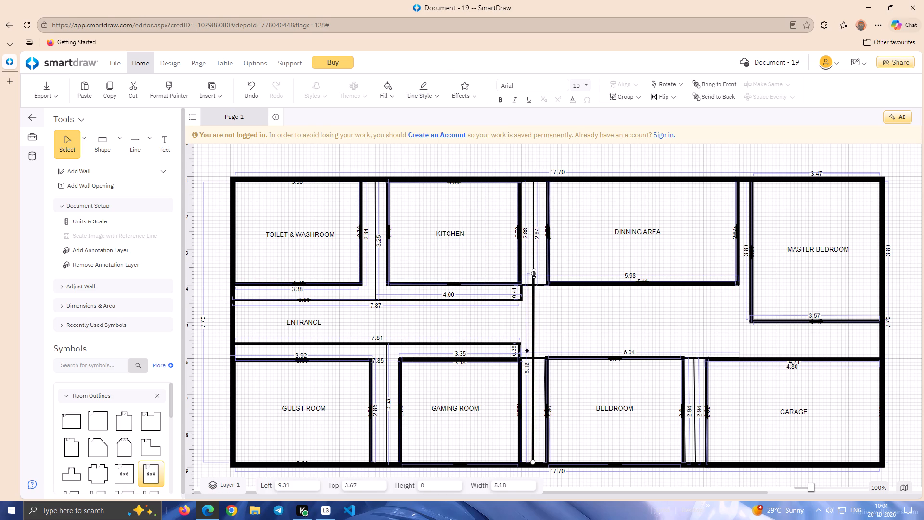
{"action": "left_click_drag", "start_coordinate": [534, 273], "coordinate": [534, 284]}
{"action": "left_click_drag", "start_coordinate": [534, 284], "coordinate": [534, 285]}
{"action": "left_click", "coordinate": [553, 296]}
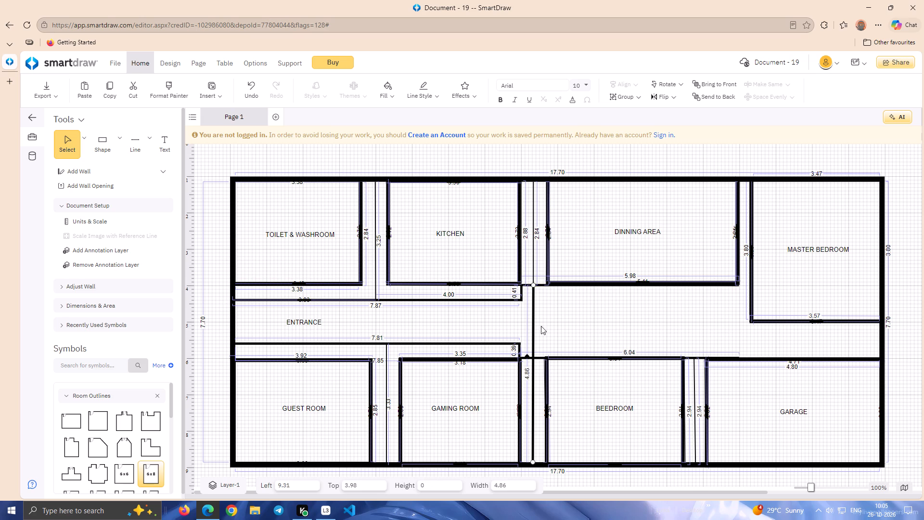
Set the line thickness of the partition between the kitchen and dining area to the second-thickest preset.
{"action": "left_click", "coordinate": [532, 272]}
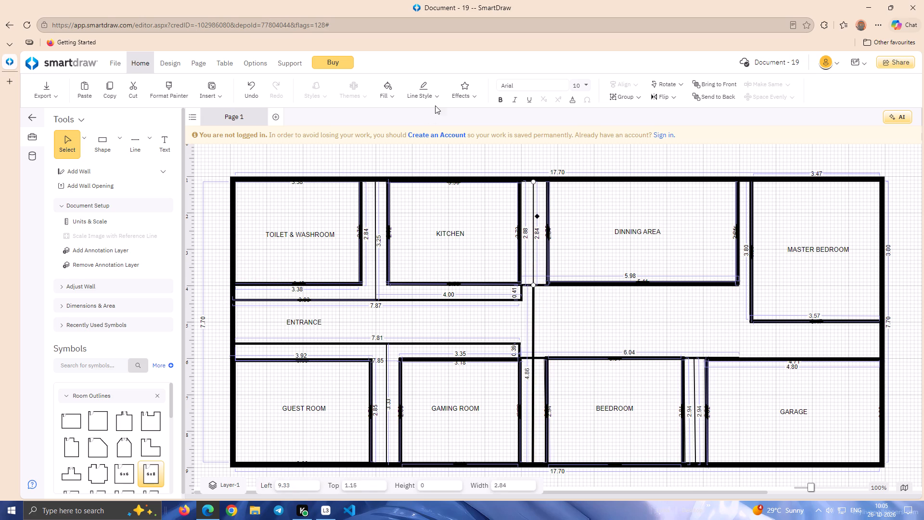
{"action": "left_click", "coordinate": [439, 96]}
{"action": "left_click", "coordinate": [459, 135]}
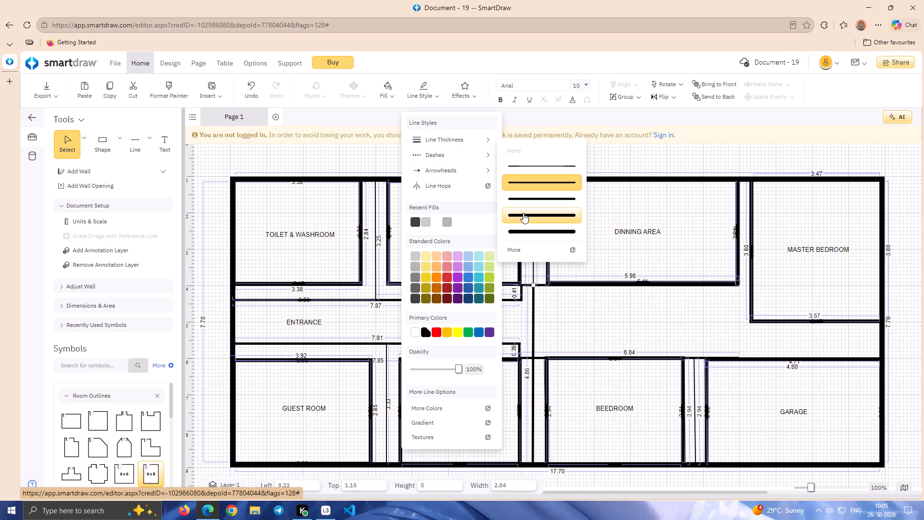
{"action": "left_click", "coordinate": [523, 213]}
{"action": "left_click", "coordinate": [562, 311]}
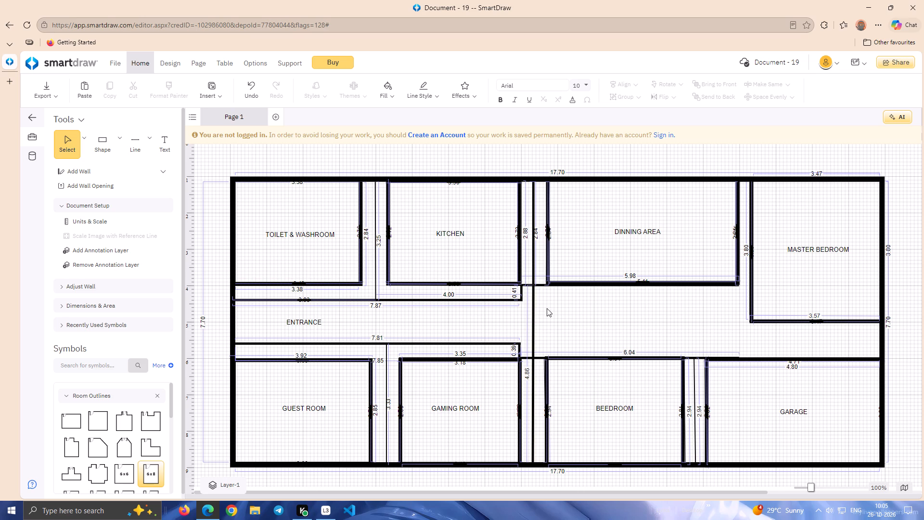
Extend the entrance corridor's upper wall to the central partition by moving its two stepped corners, making the adjoining runs about 4.32 and 5.63 long.
{"action": "left_click", "coordinate": [521, 299]}
{"action": "left_click_drag", "start_coordinate": [521, 301], "coordinate": [532, 301]}
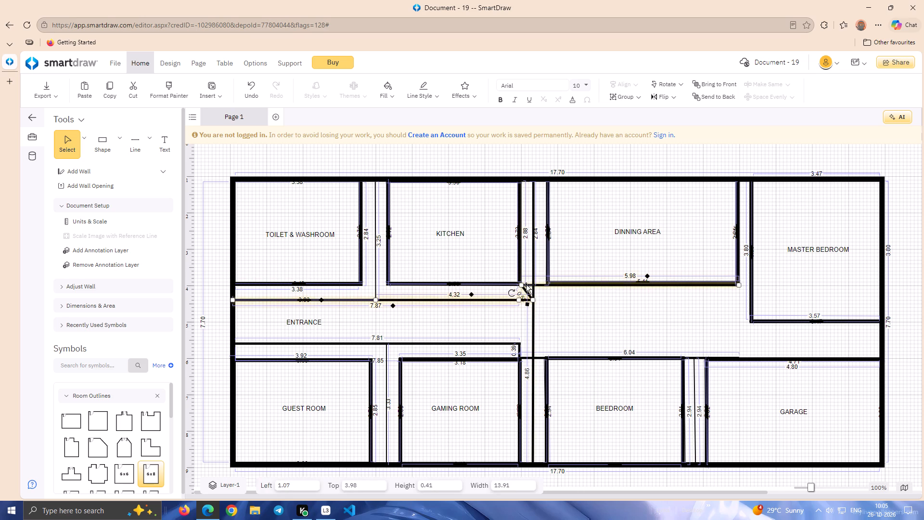
{"action": "left_click", "coordinate": [520, 285]}
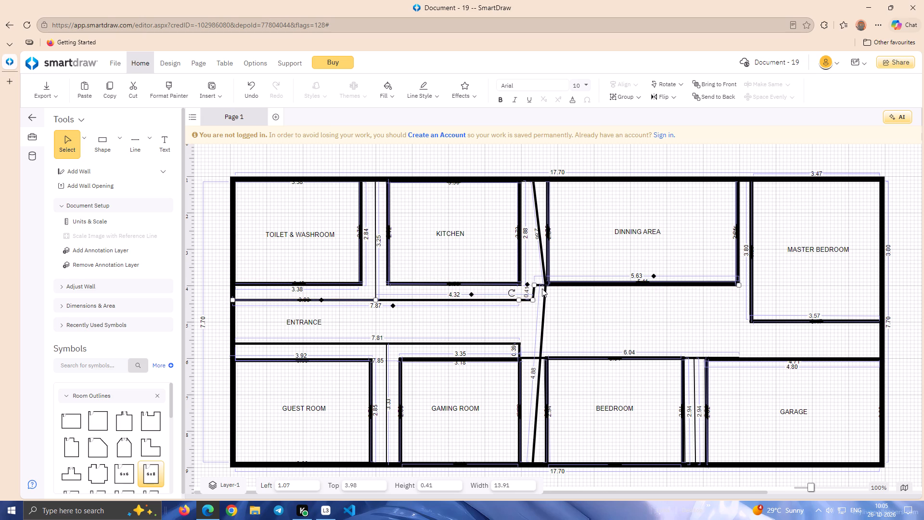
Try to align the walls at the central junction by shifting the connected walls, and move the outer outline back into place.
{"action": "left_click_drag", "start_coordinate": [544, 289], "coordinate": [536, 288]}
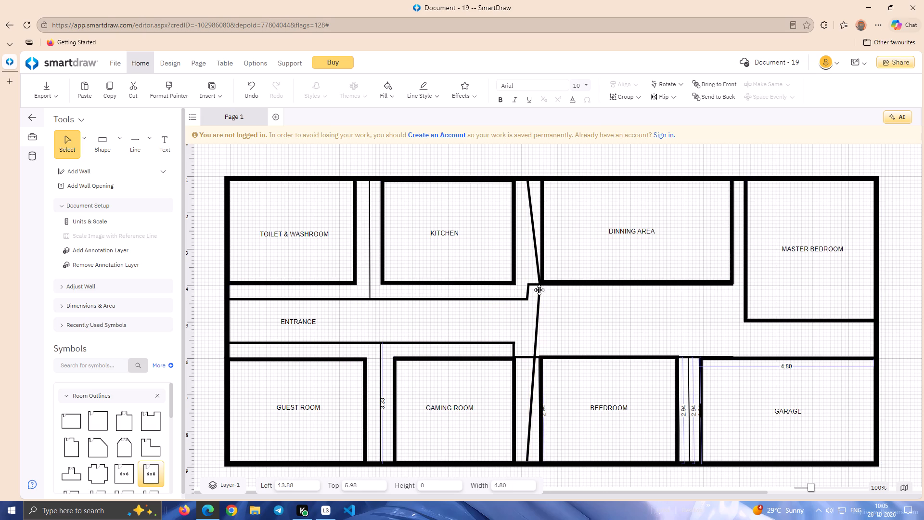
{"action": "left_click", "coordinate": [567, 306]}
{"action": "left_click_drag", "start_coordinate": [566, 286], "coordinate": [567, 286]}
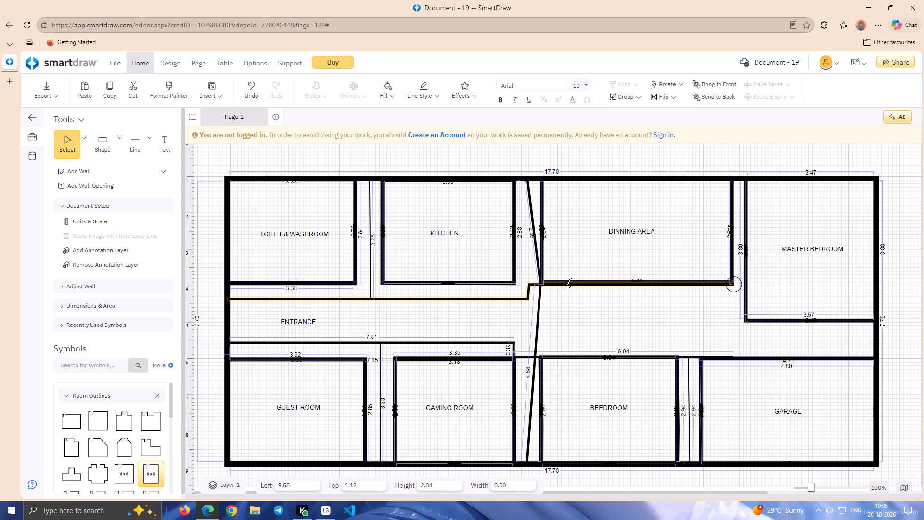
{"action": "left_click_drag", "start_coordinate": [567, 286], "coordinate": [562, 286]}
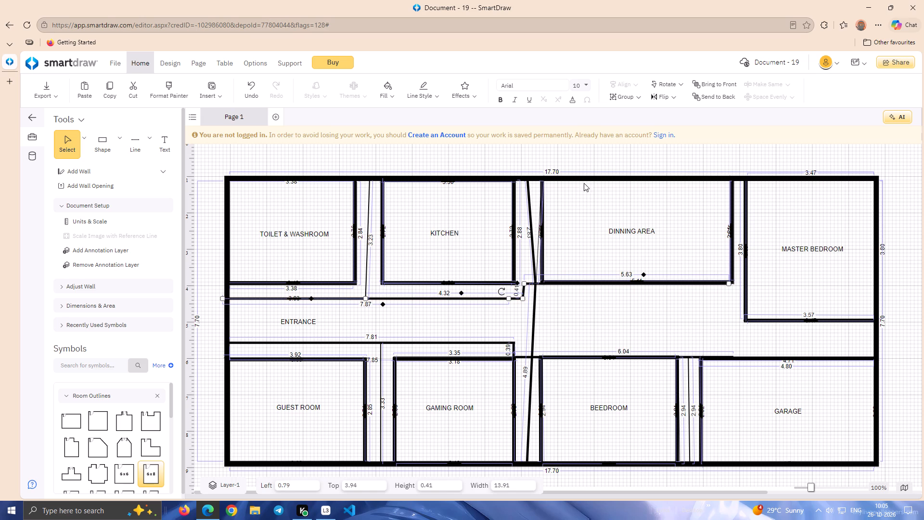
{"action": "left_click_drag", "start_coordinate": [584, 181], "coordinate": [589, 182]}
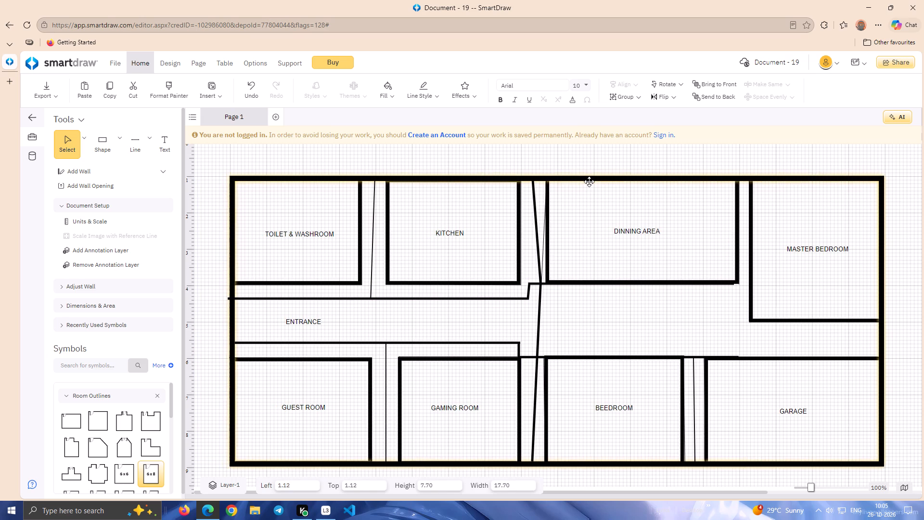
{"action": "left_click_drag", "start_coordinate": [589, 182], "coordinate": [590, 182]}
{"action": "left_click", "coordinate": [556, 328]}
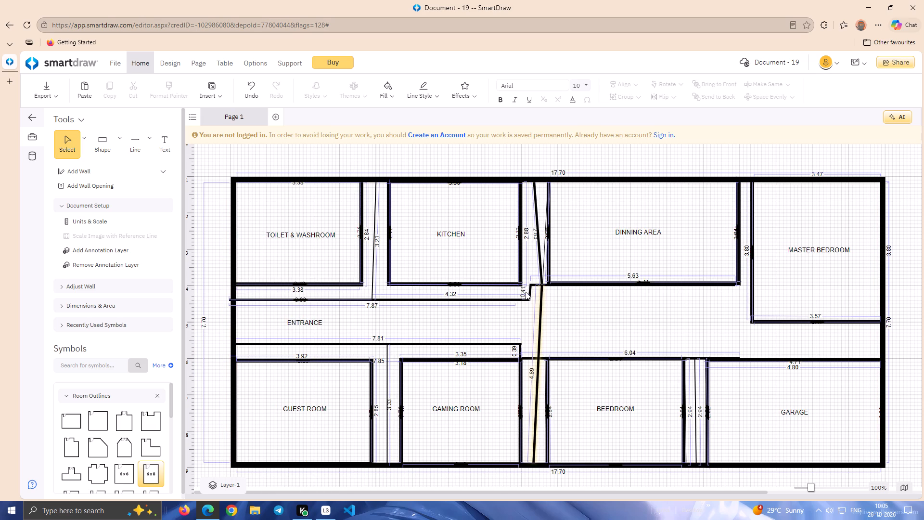
Straighten the central partition segments at their shared junction, to about 2.82 between kitchen and dining area and about 4.88 below it.
{"action": "left_click", "coordinate": [526, 299]}
{"action": "left_click", "coordinate": [542, 288]}
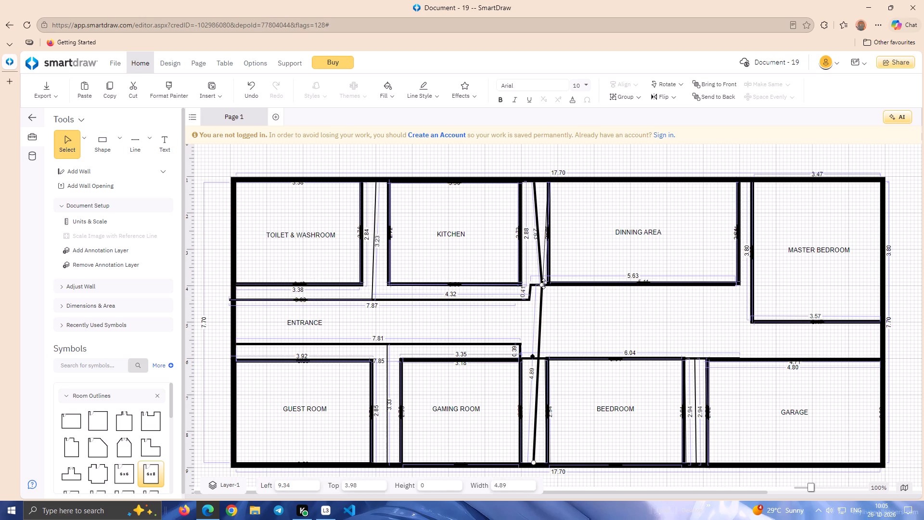
{"action": "left_click_drag", "start_coordinate": [543, 284], "coordinate": [533, 284]}
{"action": "left_click", "coordinate": [541, 268]}
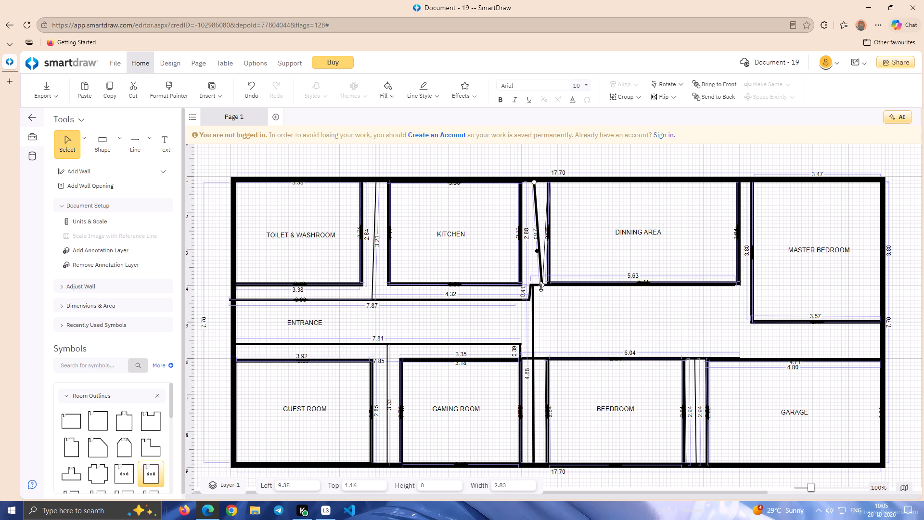
{"action": "left_click_drag", "start_coordinate": [541, 285], "coordinate": [534, 286]}
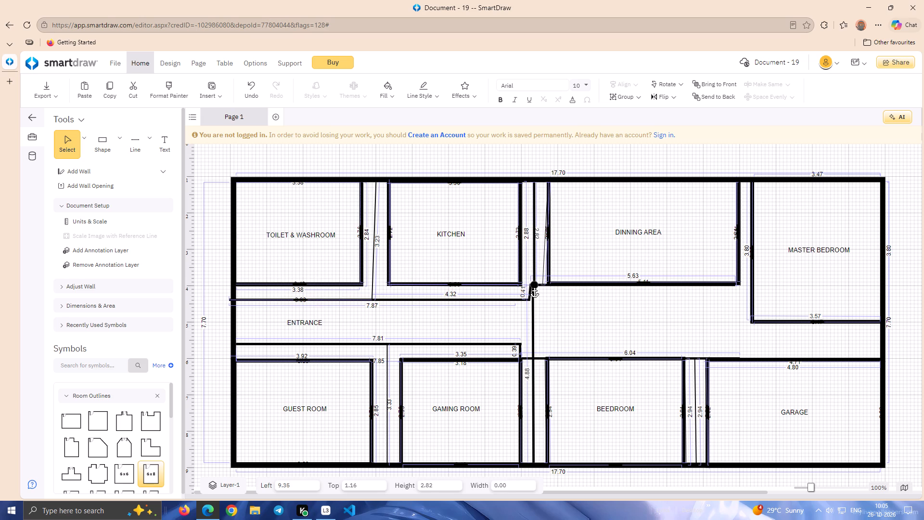
{"action": "left_click_drag", "start_coordinate": [534, 286], "coordinate": [534, 287]}
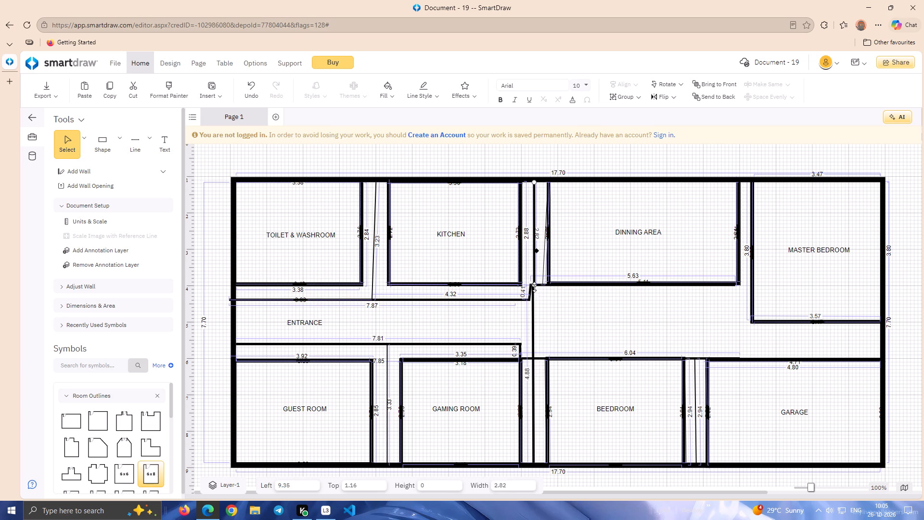
{"action": "left_click", "coordinate": [532, 297]}
{"action": "left_click", "coordinate": [532, 286]}
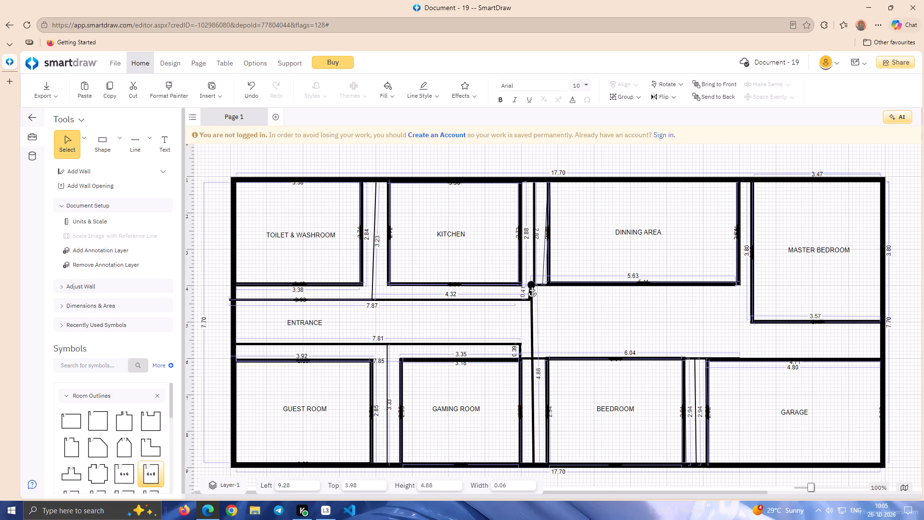
{"action": "left_click", "coordinate": [544, 288]}
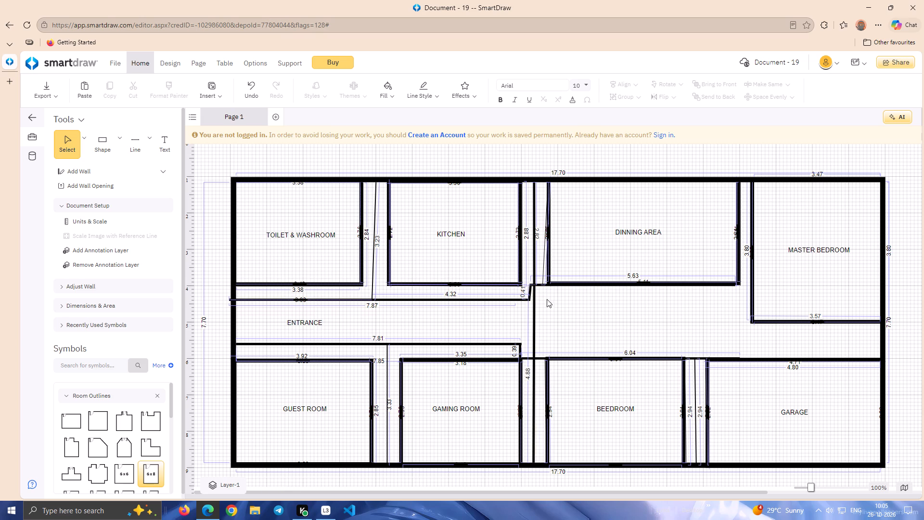
Move the corridor upper wall's two stepped corners onto the central partition, making the adjoining runs about 4.46 and 5.53 long.
{"action": "left_click", "coordinate": [526, 297]}
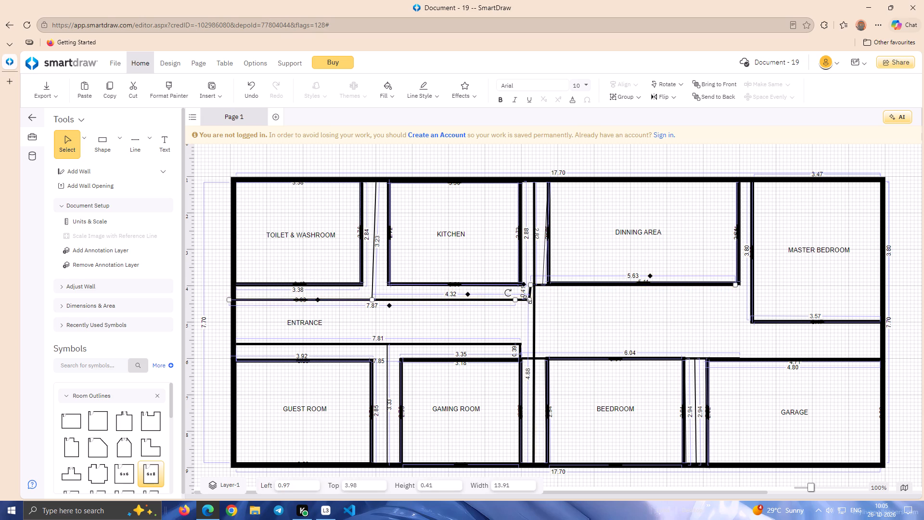
{"action": "left_click_drag", "start_coordinate": [528, 299], "coordinate": [534, 301]}
{"action": "left_click", "coordinate": [530, 286]}
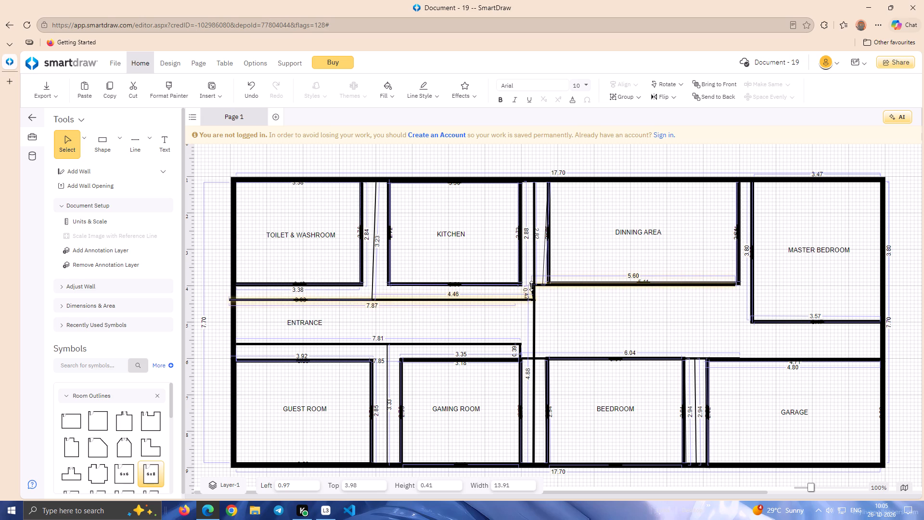
{"action": "left_click", "coordinate": [550, 305]}
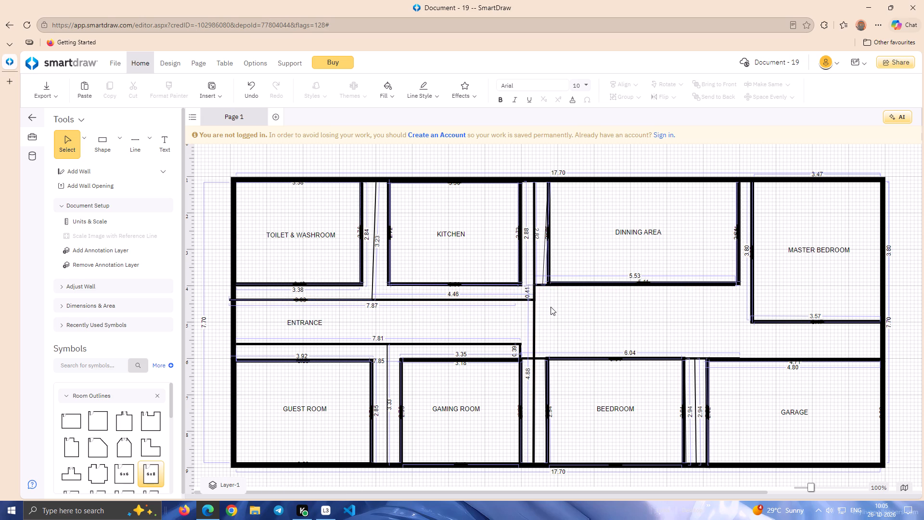
Delete the redundant slanted wall line beside the dining area's kitchen-side wall.
{"action": "left_click", "coordinate": [544, 277]}
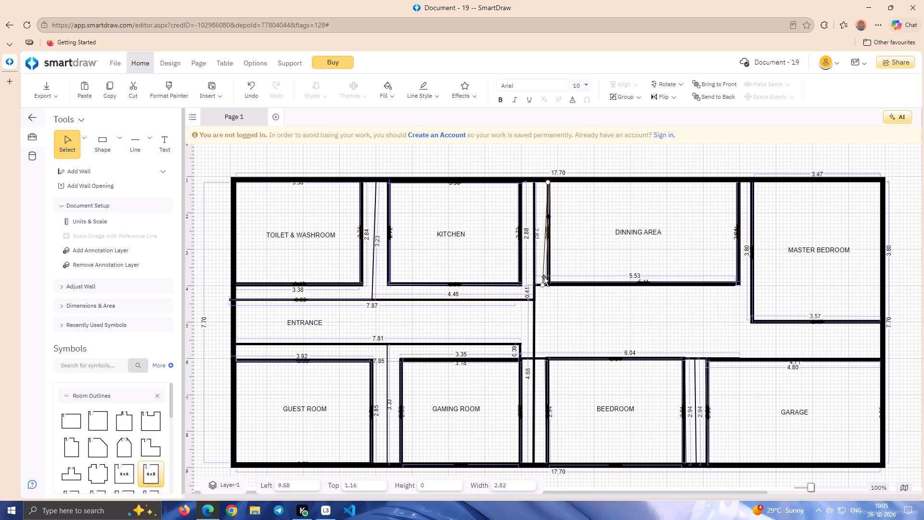
{"action": "left_click_drag", "start_coordinate": [542, 284], "coordinate": [547, 286]}
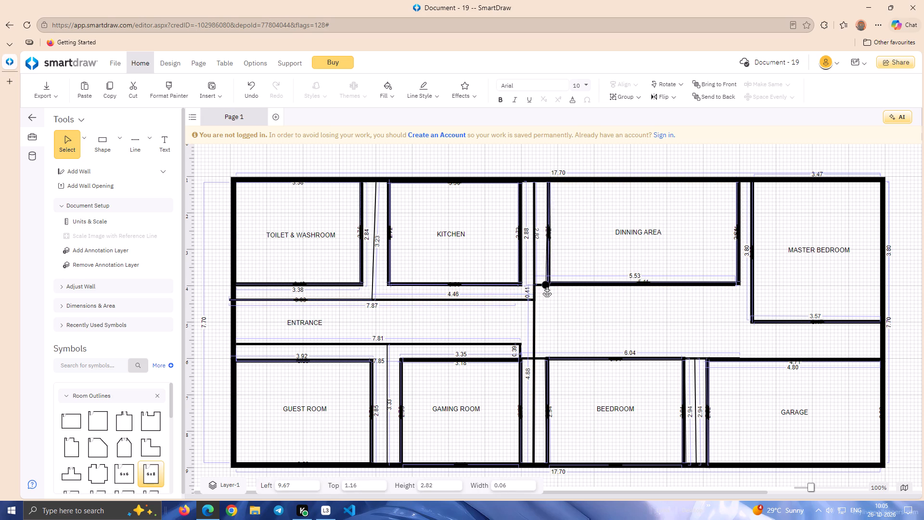
{"action": "left_click_drag", "start_coordinate": [547, 286], "coordinate": [585, 286]}
{"action": "key", "text": "BackSpace"}
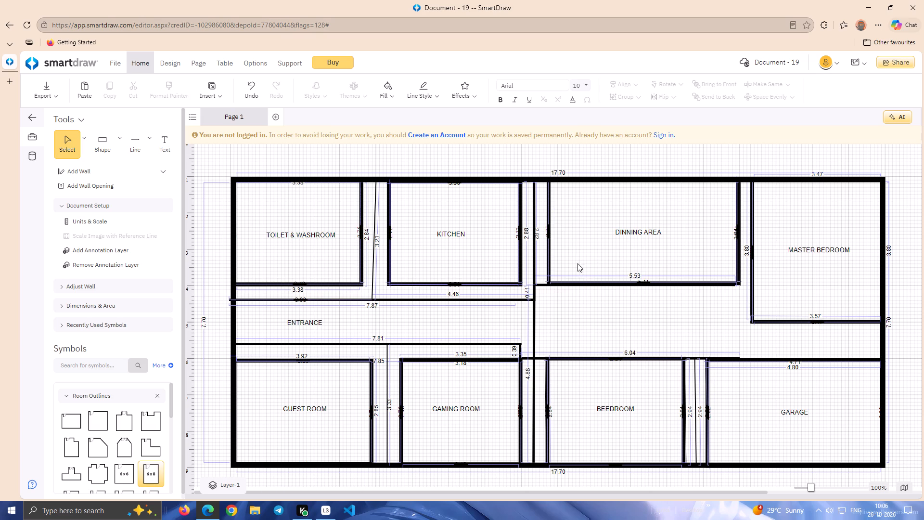
Move the dining area's 2.75 wall dimension off the kitchen-side wall and into the room.
{"action": "left_click", "coordinate": [548, 259]}
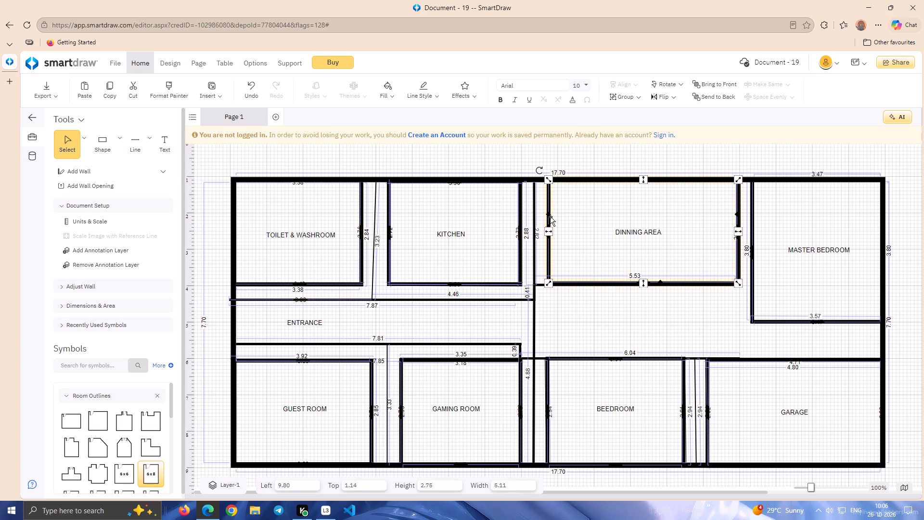
{"action": "left_click_drag", "start_coordinate": [548, 215], "coordinate": [554, 216]}
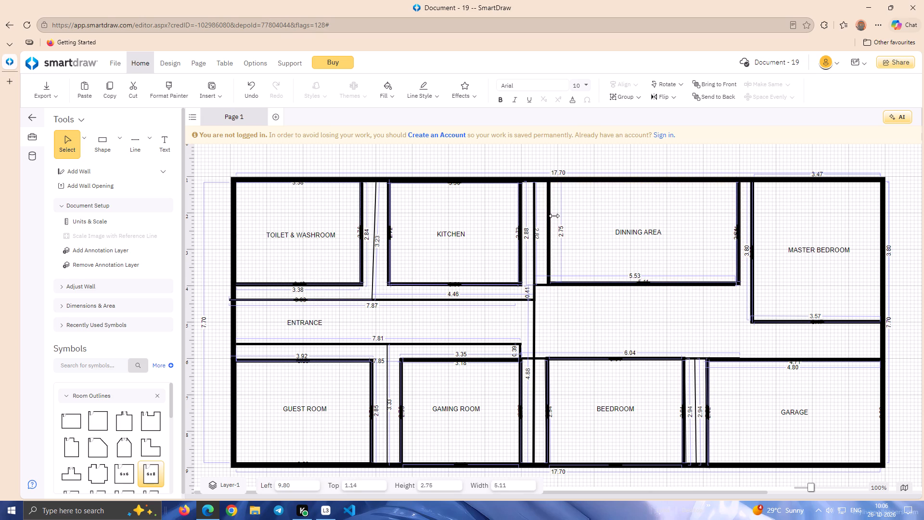
{"action": "left_click_drag", "start_coordinate": [554, 216], "coordinate": [552, 222]}
{"action": "left_click", "coordinate": [579, 235]}
Move the dining area's 5.11 width dimension off its lower wall and into the room.
{"action": "left_click", "coordinate": [612, 283]}
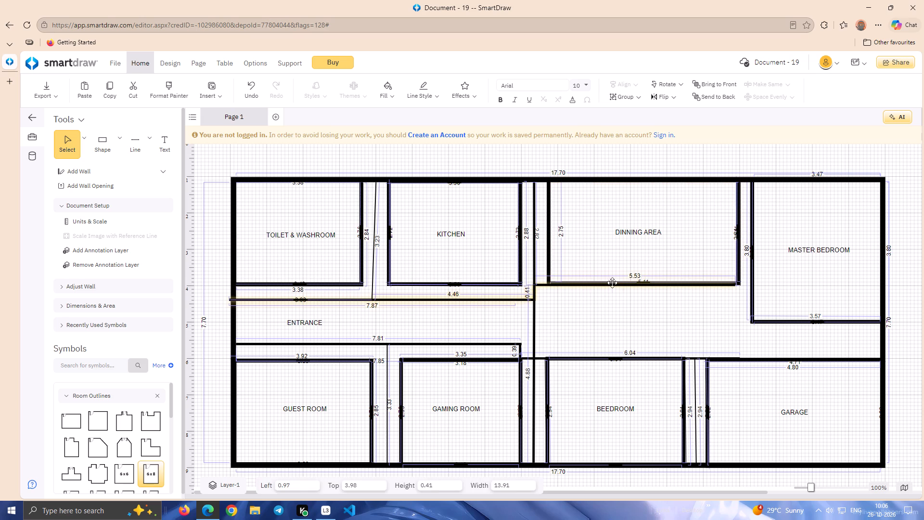
{"action": "left_click", "coordinate": [651, 281]}
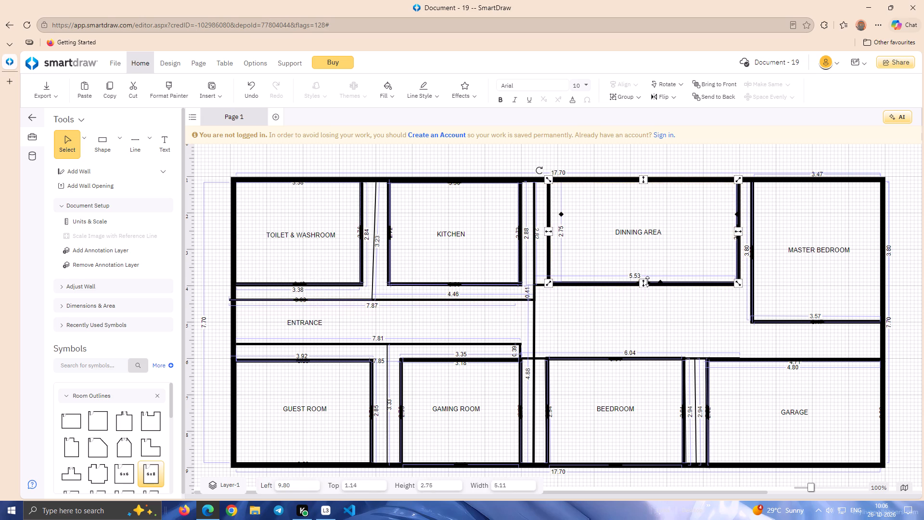
{"action": "left_click_drag", "start_coordinate": [661, 282], "coordinate": [661, 264]}
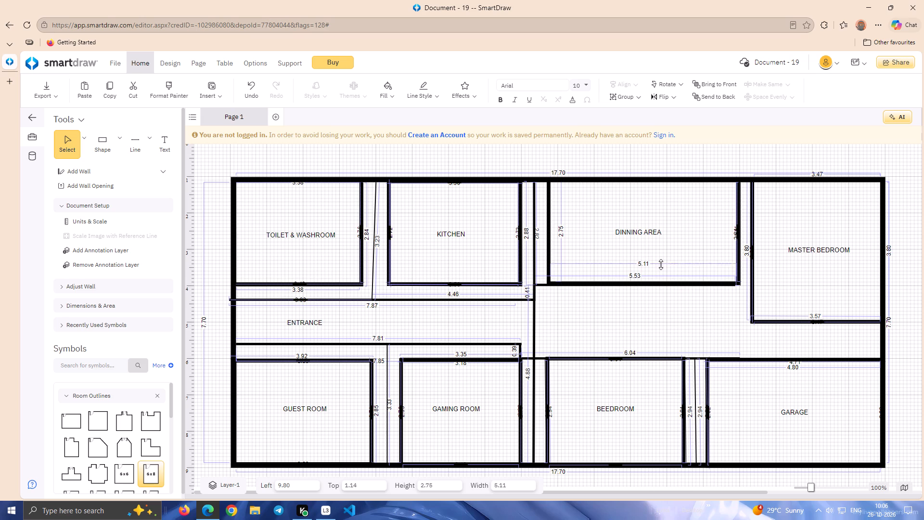
{"action": "left_click_drag", "start_coordinate": [661, 264], "coordinate": [668, 264]}
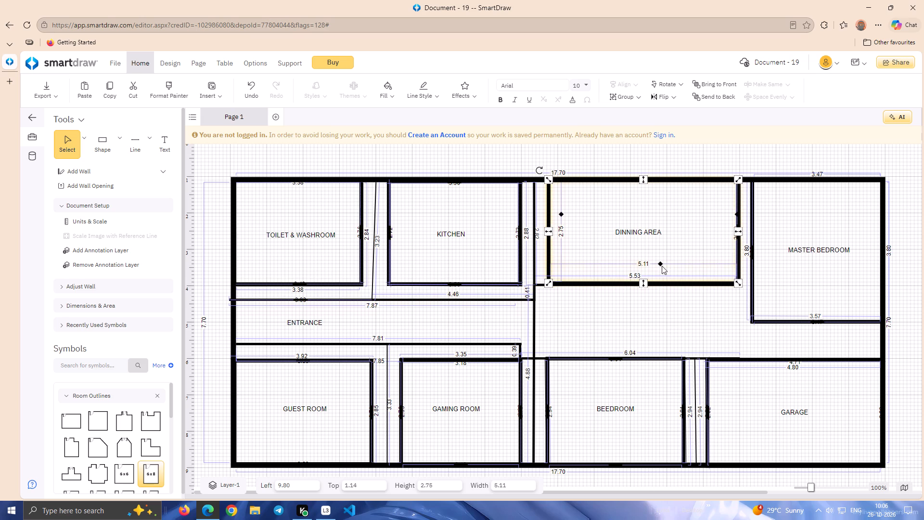
{"action": "double_click", "coordinate": [658, 273]}
{"action": "left_click", "coordinate": [659, 274]}
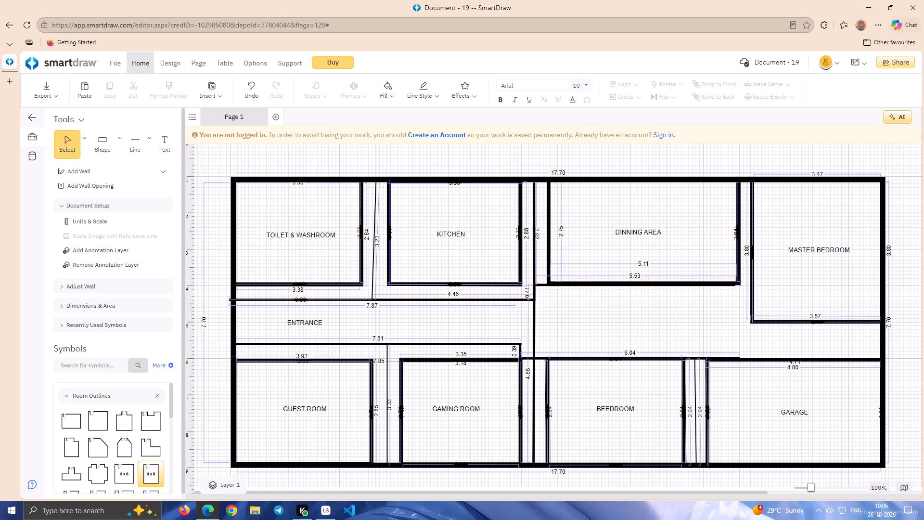
Move the corridor wall's 5.53 dimension onto the wall line below the dining area.
{"action": "left_click", "coordinate": [637, 275]}
{"action": "left_click", "coordinate": [644, 273]}
{"action": "left_click", "coordinate": [640, 273]}
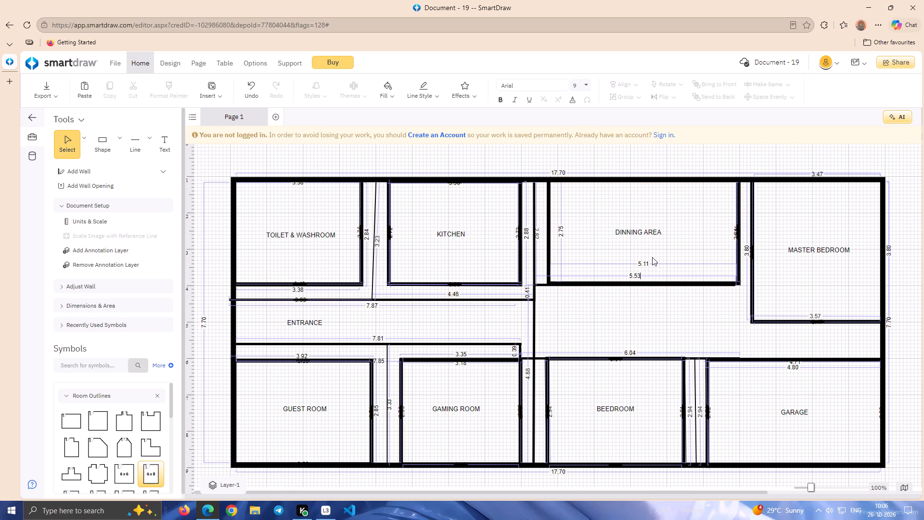
{"action": "left_click", "coordinate": [650, 261]}
{"action": "left_click", "coordinate": [648, 286]}
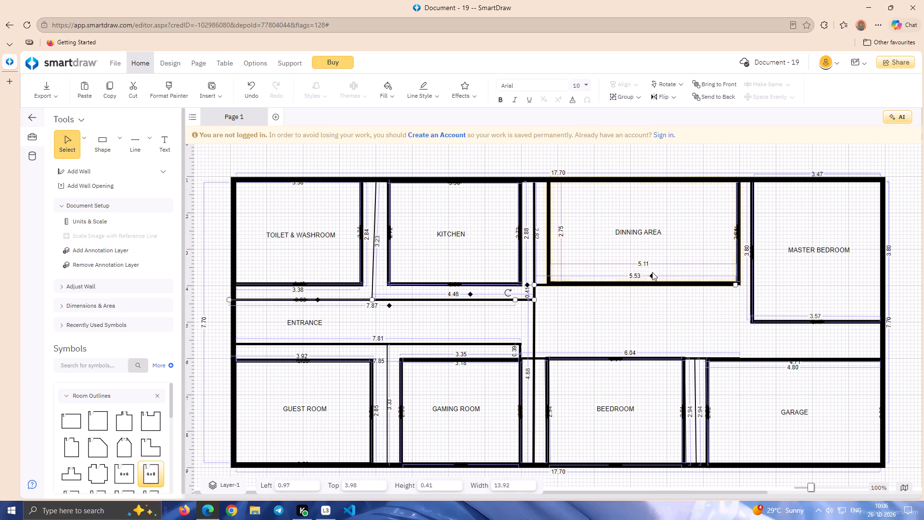
{"action": "left_click_drag", "start_coordinate": [652, 276], "coordinate": [652, 283]}
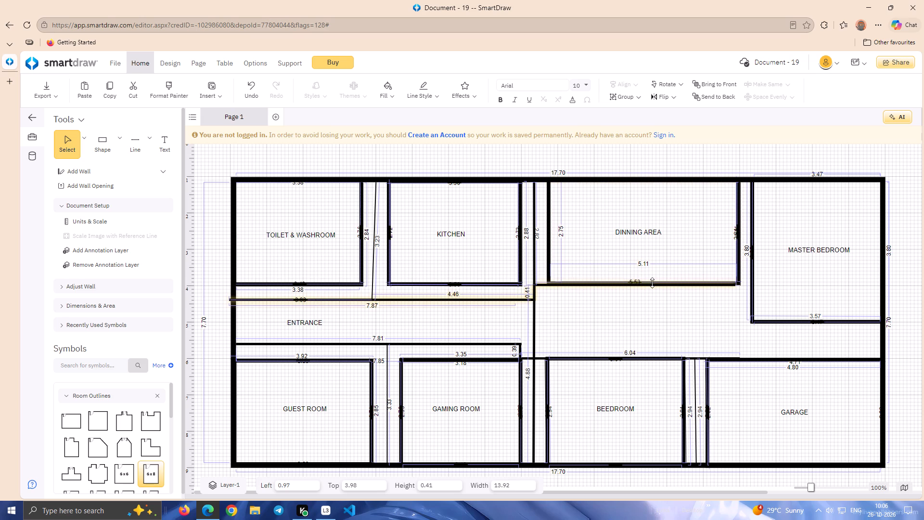
{"action": "left_click_drag", "start_coordinate": [652, 283], "coordinate": [652, 284]}
{"action": "left_click", "coordinate": [653, 293]}
{"action": "left_click", "coordinate": [658, 264]}
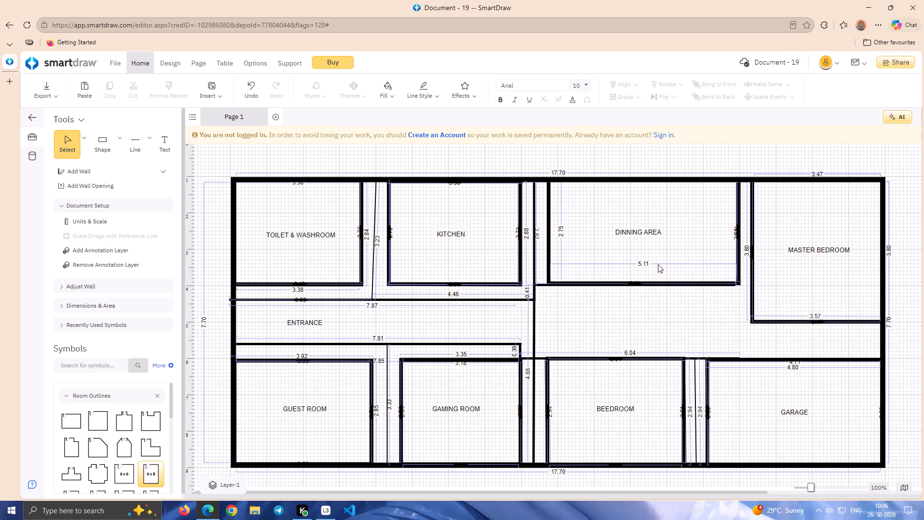
Move the dining area's 5.11 width dimension down so it sits just above the room's lower wall.
{"action": "left_click", "coordinate": [736, 265]}
{"action": "left_click", "coordinate": [739, 265]}
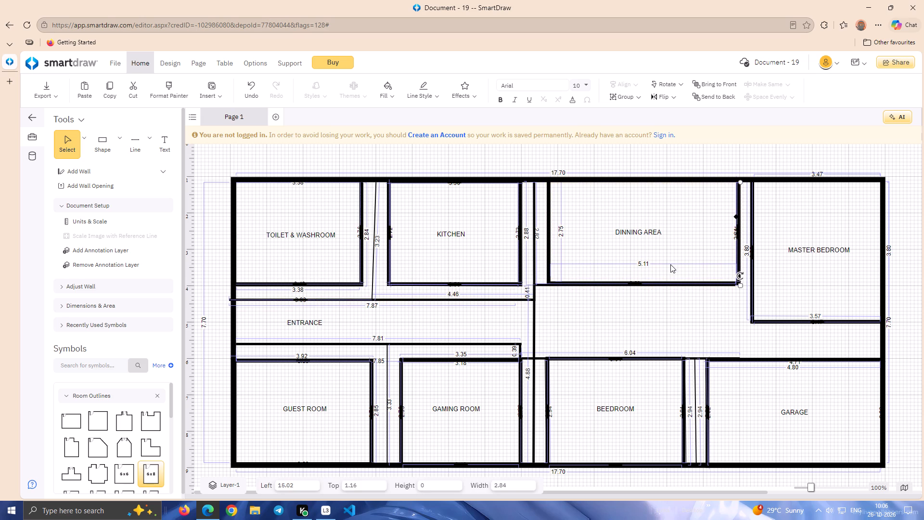
{"action": "left_click", "coordinate": [667, 264]}
{"action": "left_click", "coordinate": [736, 272]}
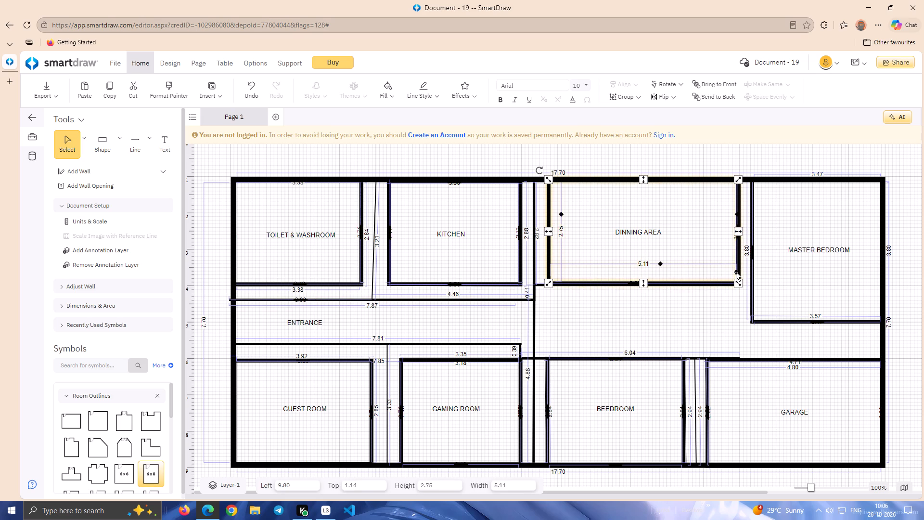
{"action": "left_click_drag", "start_coordinate": [661, 263], "coordinate": [660, 276]}
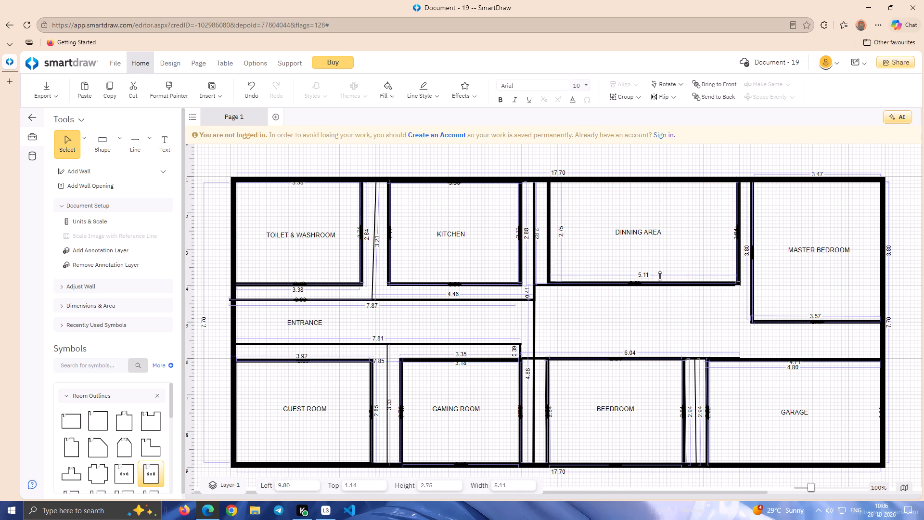
{"action": "left_click_drag", "start_coordinate": [660, 276], "coordinate": [661, 276]}
{"action": "left_click", "coordinate": [659, 305]}
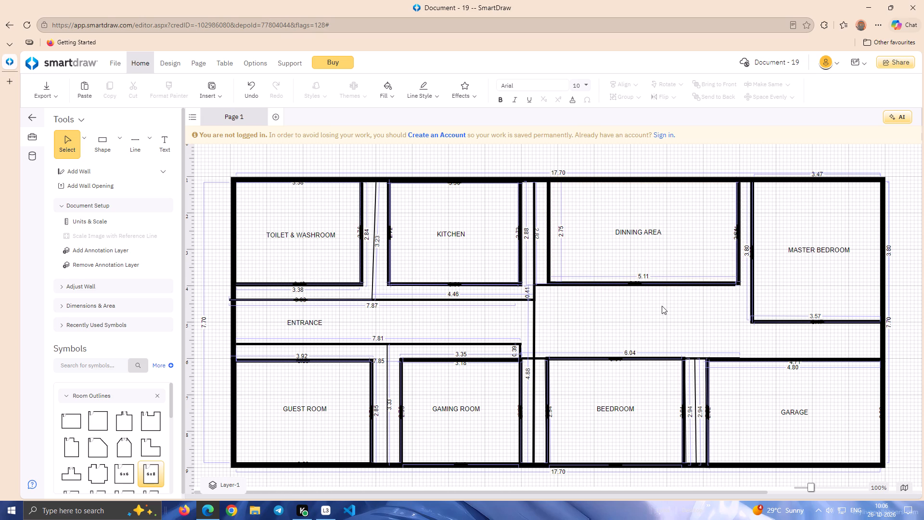
Move the dining area's 2.75 dimension on the kitchen side closer to its wall, keeping it inside the room.
{"action": "left_click", "coordinate": [732, 277]}
{"action": "left_click", "coordinate": [734, 276]}
{"action": "left_click", "coordinate": [736, 275]}
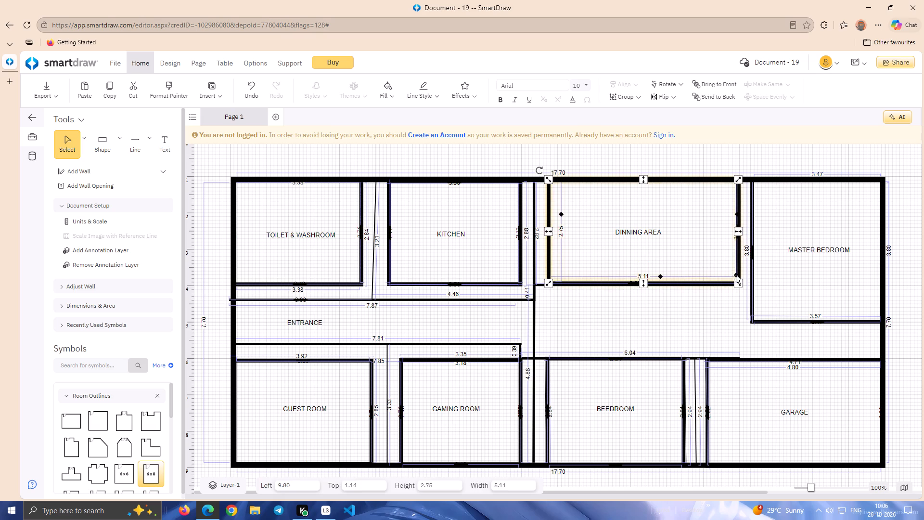
{"action": "left_click_drag", "start_coordinate": [561, 214], "coordinate": [559, 215]}
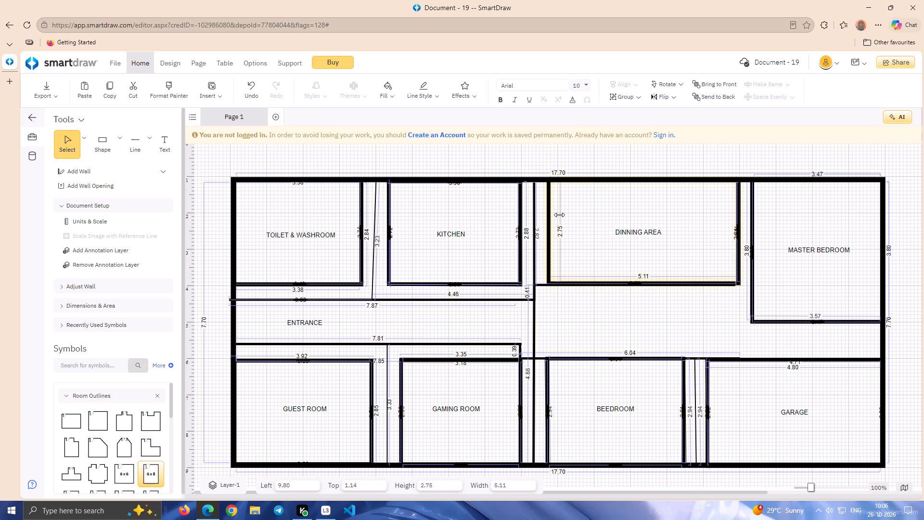
{"action": "left_click_drag", "start_coordinate": [559, 215], "coordinate": [555, 217]}
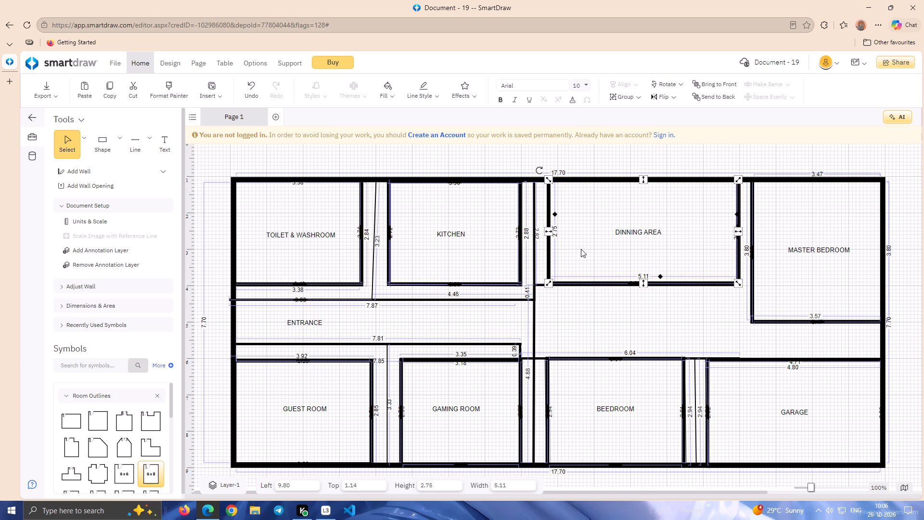
{"action": "left_click", "coordinate": [581, 249]}
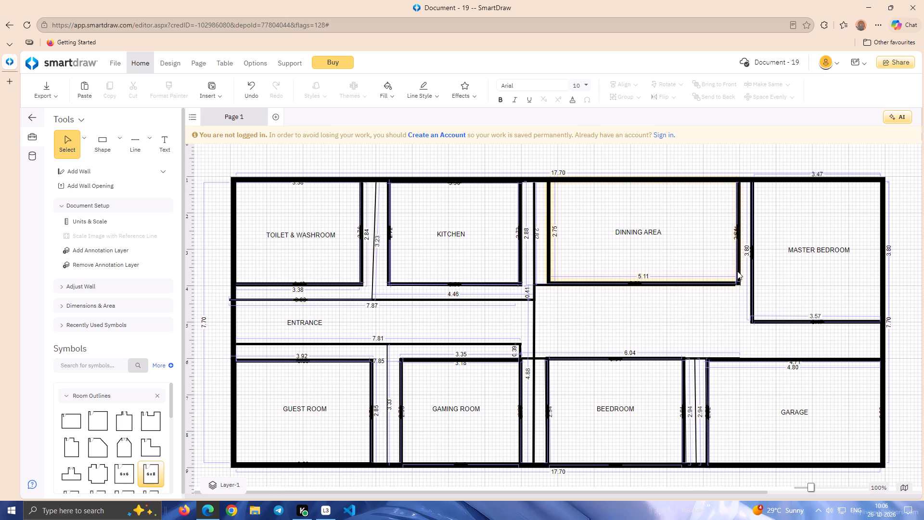
Move the dining area's 2.75 dimension on the master bedroom side off its wall and just inside the room.
{"action": "left_click", "coordinate": [737, 272]}
{"action": "left_click_drag", "start_coordinate": [738, 215], "coordinate": [734, 216]}
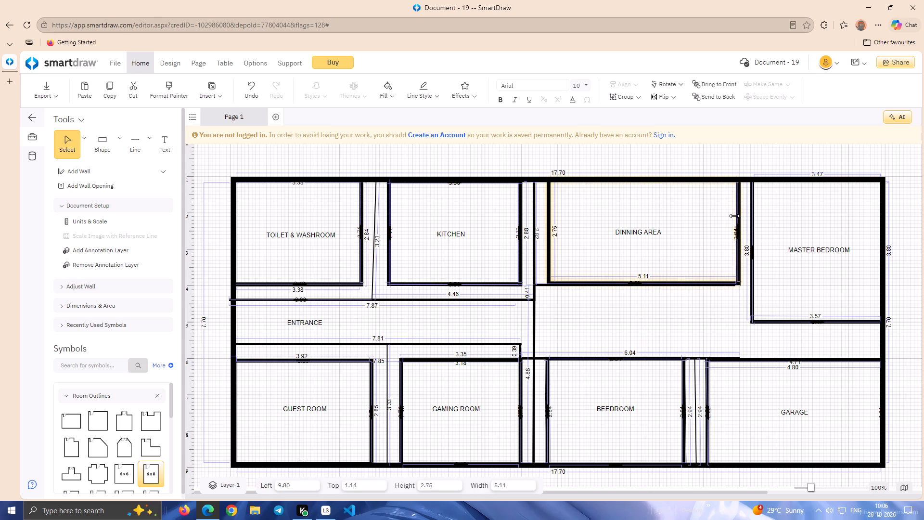
{"action": "left_click_drag", "start_coordinate": [734, 216], "coordinate": [724, 218]}
{"action": "left_click", "coordinate": [736, 240]}
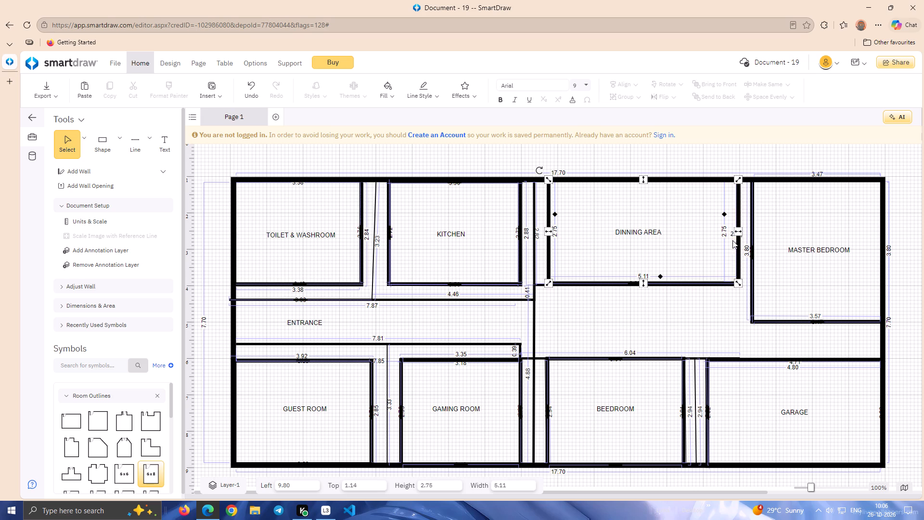
{"action": "left_click", "coordinate": [734, 237]}
{"action": "left_click", "coordinate": [724, 214]}
{"action": "left_click", "coordinate": [731, 248]}
{"action": "left_click", "coordinate": [738, 240]}
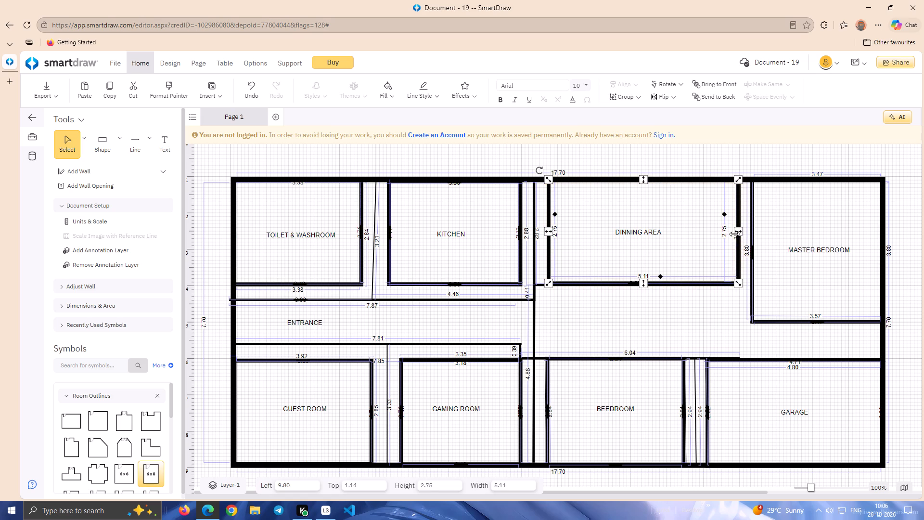
{"action": "left_click", "coordinate": [737, 216]}
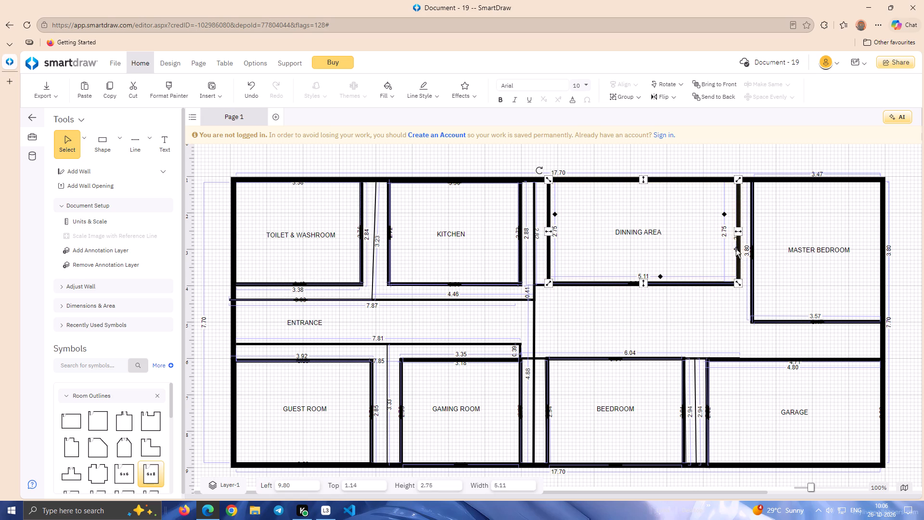
{"action": "left_click", "coordinate": [734, 258]}
{"action": "left_click", "coordinate": [734, 257]}
{"action": "left_click", "coordinate": [736, 255]}
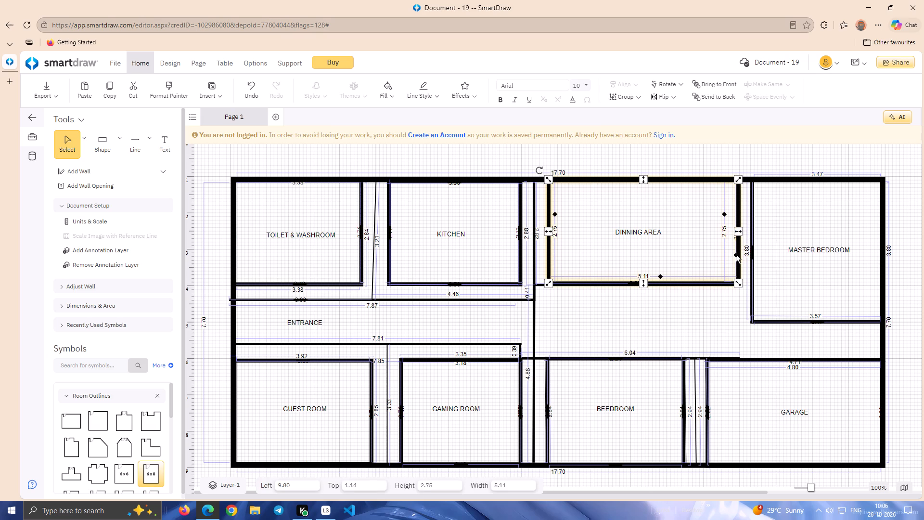
{"action": "left_click_drag", "start_coordinate": [725, 215], "coordinate": [727, 215]}
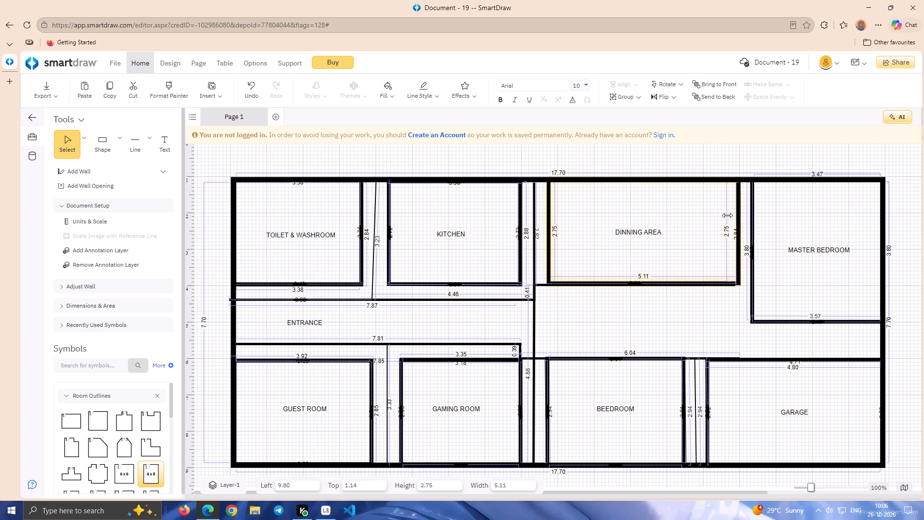
{"action": "left_click_drag", "start_coordinate": [727, 215], "coordinate": [731, 213]}
{"action": "left_click", "coordinate": [711, 324]}
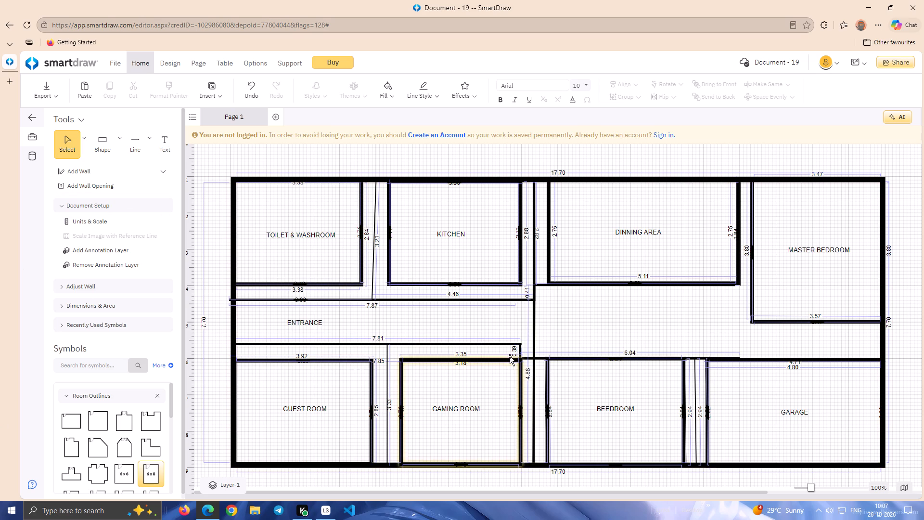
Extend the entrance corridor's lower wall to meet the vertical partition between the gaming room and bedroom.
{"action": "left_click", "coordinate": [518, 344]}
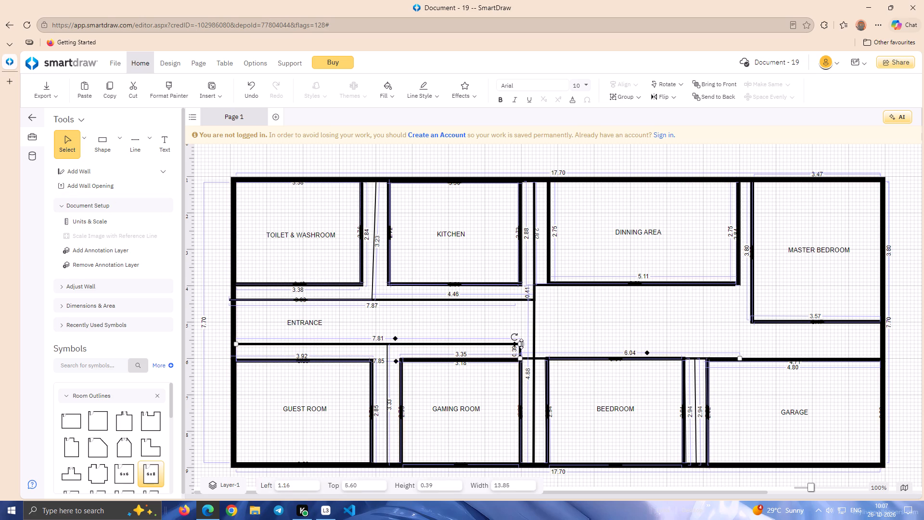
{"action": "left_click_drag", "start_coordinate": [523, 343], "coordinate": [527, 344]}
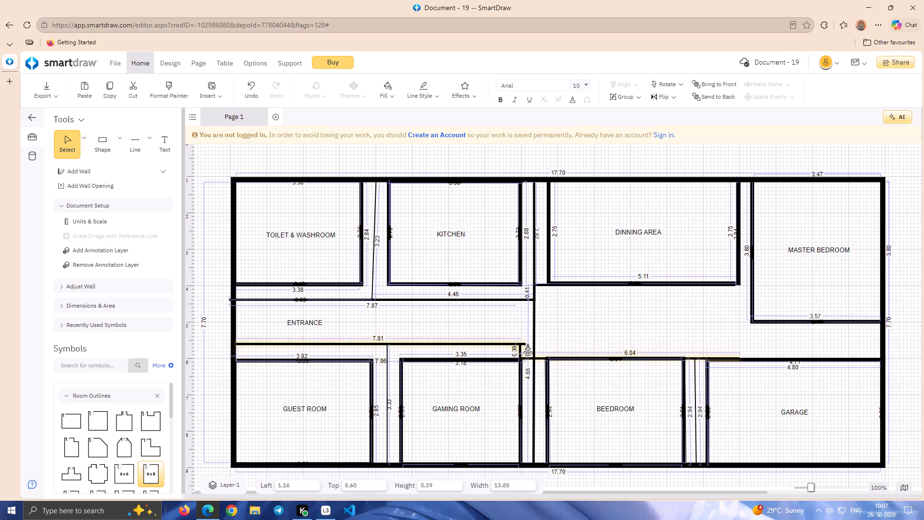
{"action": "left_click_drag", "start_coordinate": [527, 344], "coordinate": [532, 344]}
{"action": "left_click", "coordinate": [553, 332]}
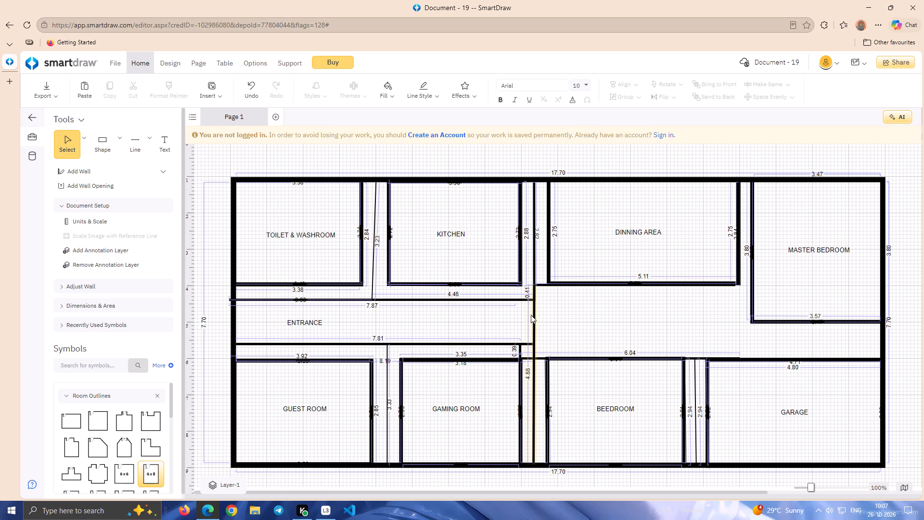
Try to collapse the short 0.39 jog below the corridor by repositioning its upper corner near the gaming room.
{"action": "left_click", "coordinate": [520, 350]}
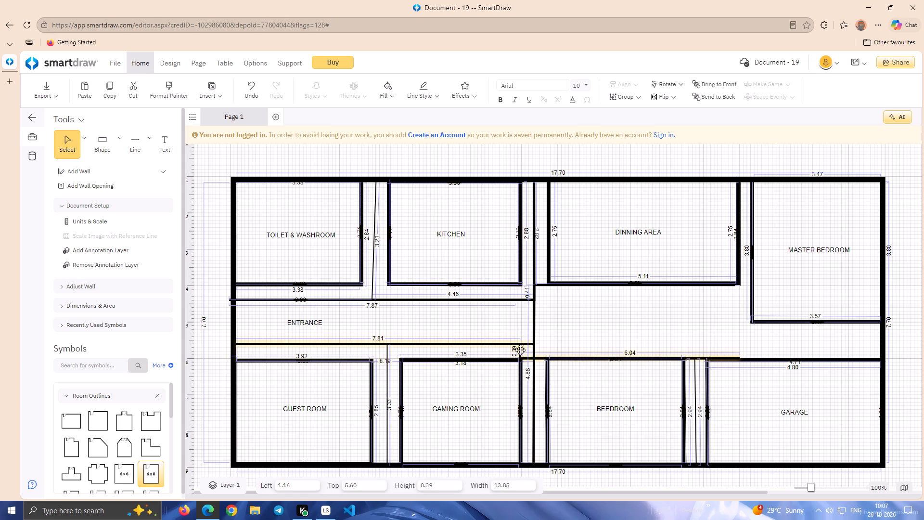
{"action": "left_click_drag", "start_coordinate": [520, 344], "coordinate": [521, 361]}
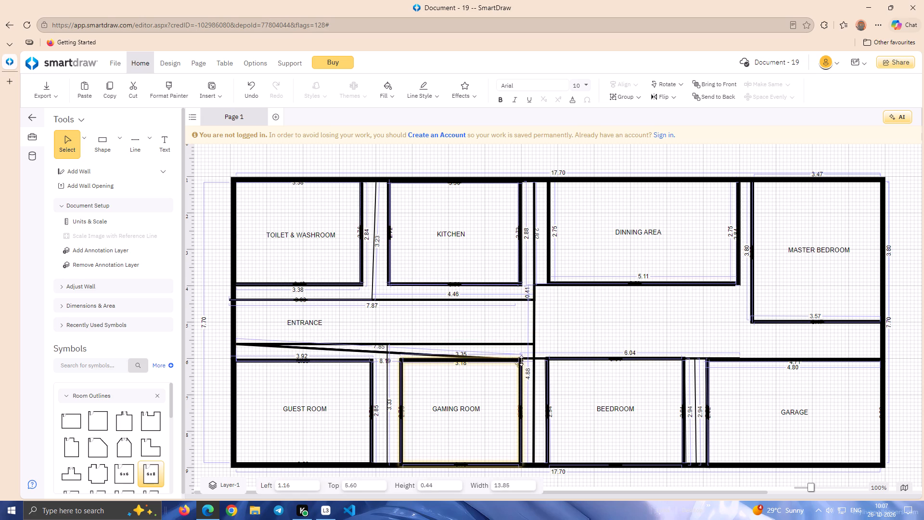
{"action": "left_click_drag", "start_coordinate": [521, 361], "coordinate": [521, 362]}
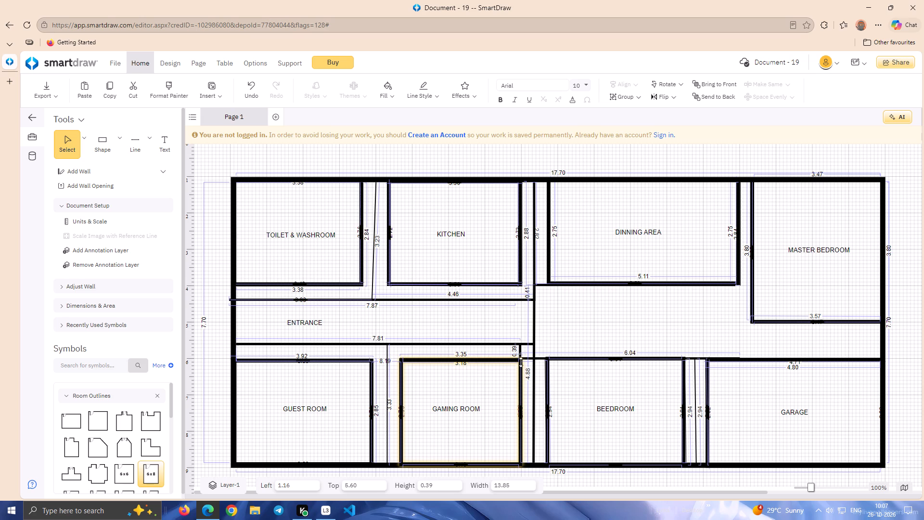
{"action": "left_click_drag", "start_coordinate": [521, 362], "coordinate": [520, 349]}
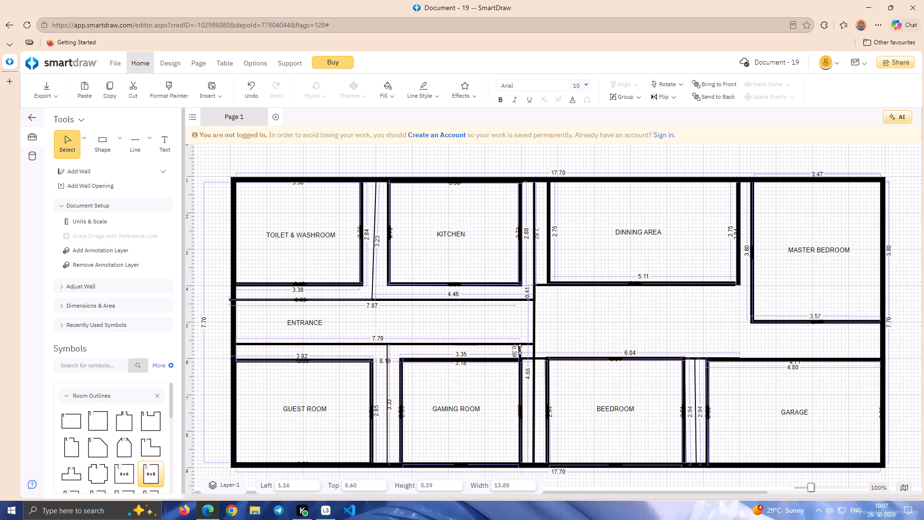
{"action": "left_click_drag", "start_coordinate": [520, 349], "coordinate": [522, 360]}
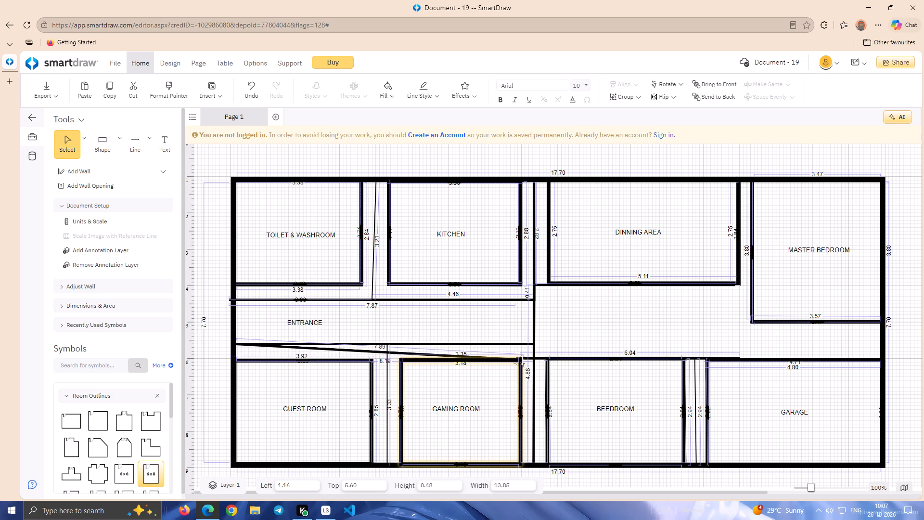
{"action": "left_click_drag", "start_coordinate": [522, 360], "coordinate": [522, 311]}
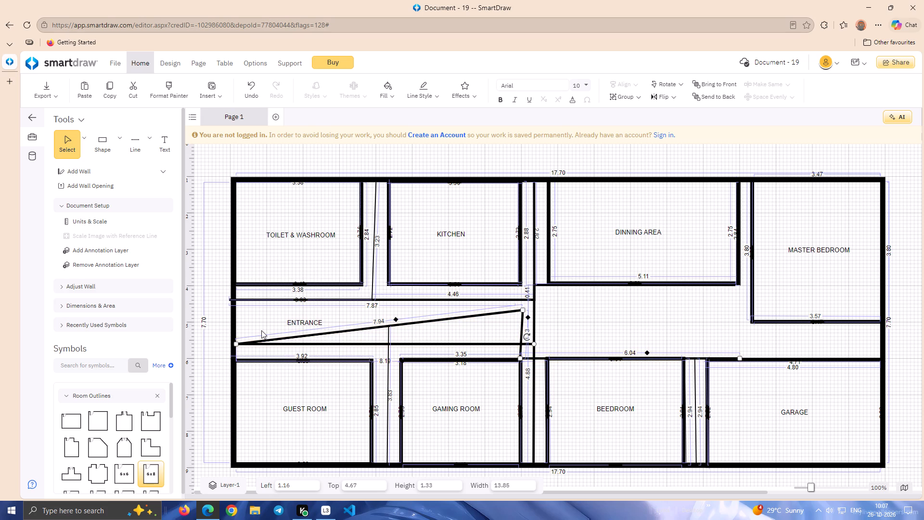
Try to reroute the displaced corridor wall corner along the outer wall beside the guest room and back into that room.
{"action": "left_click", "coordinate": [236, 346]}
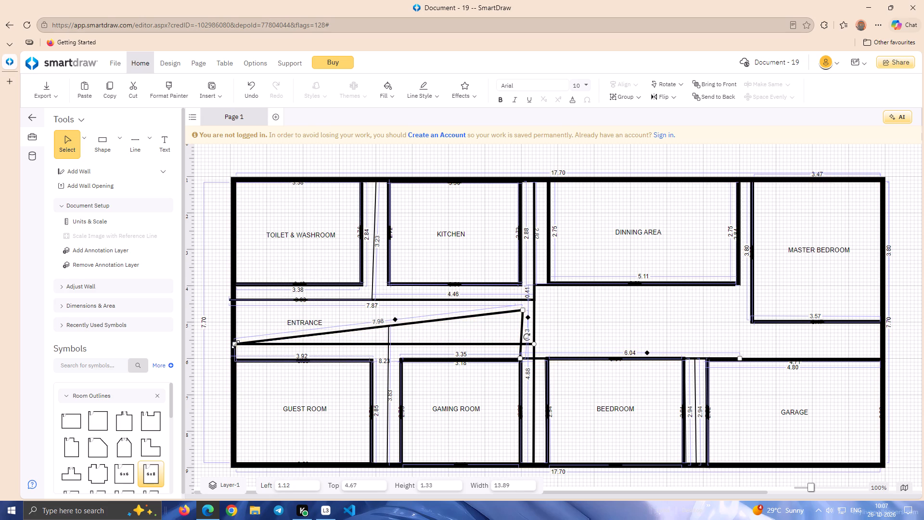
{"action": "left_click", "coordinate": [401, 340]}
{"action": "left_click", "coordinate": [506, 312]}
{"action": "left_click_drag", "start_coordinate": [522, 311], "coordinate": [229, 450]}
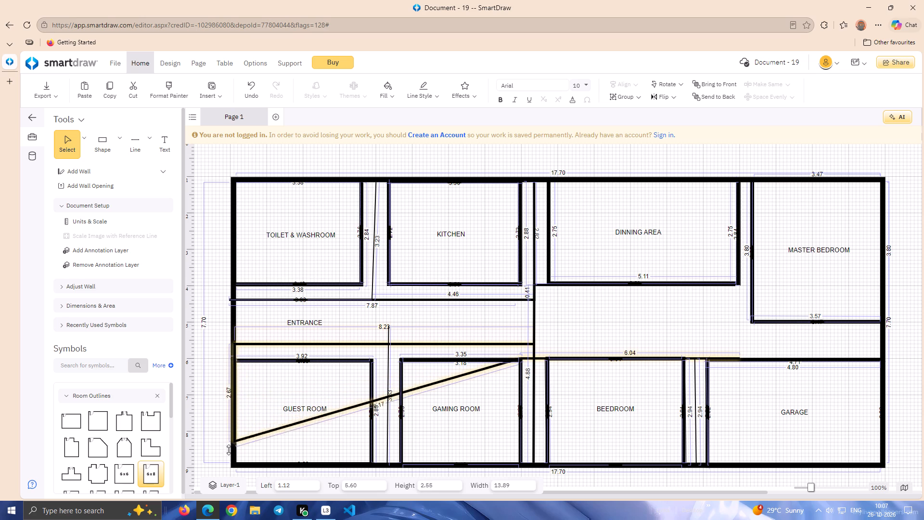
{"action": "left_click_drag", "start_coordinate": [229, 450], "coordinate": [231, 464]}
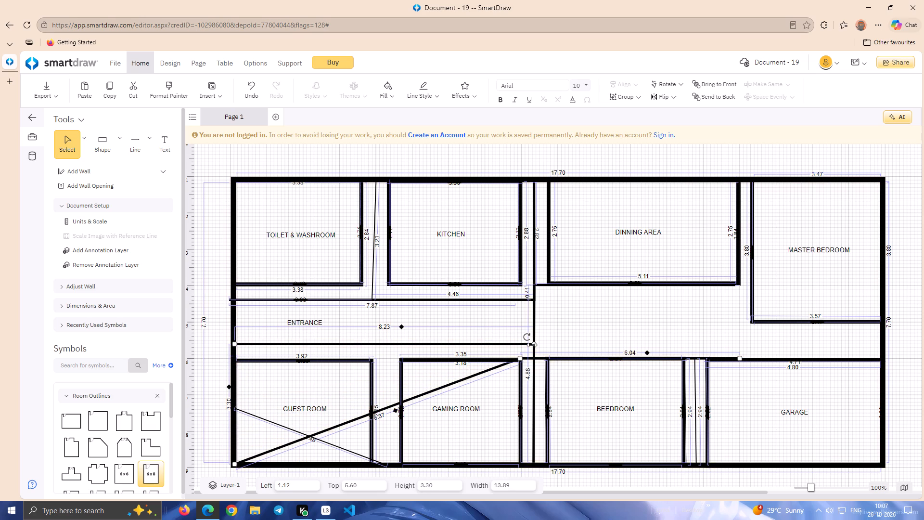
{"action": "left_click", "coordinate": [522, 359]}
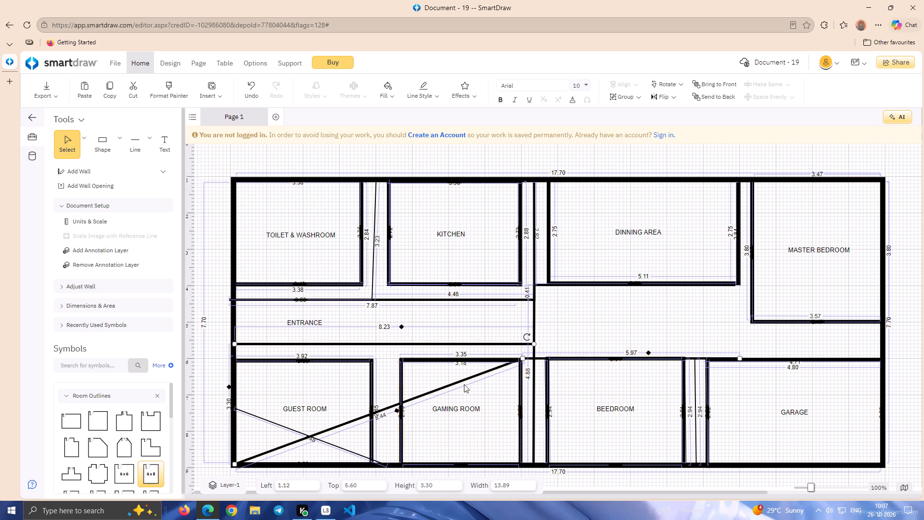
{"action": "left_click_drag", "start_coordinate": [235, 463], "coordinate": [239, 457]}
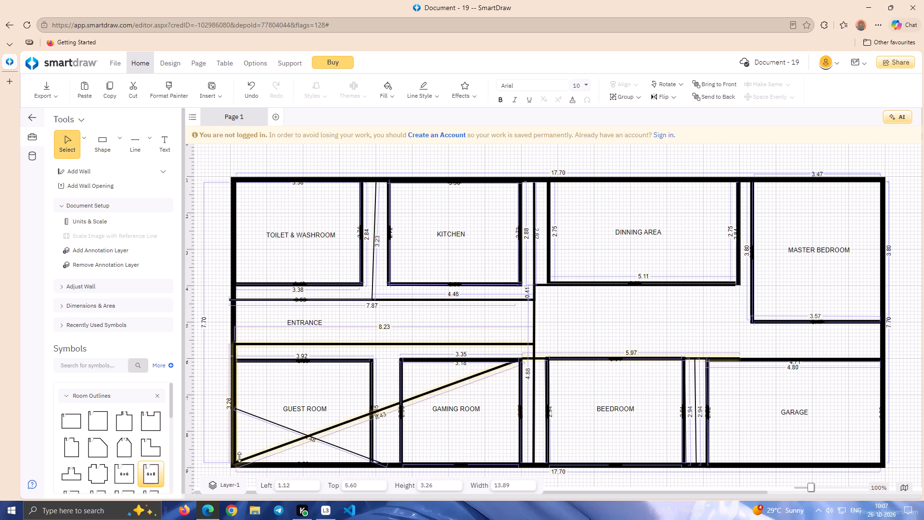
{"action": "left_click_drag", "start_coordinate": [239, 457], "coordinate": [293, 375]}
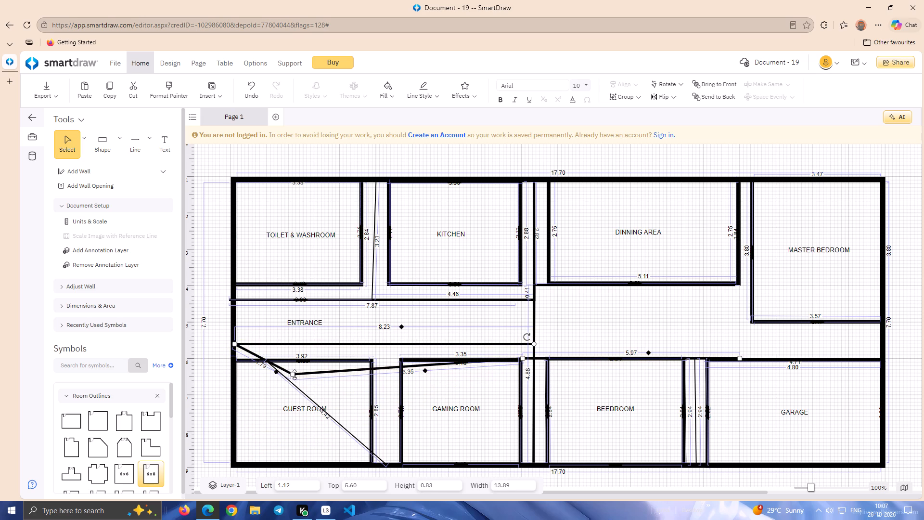
Delete the distorted lower corridor wall run and the stray slanted wall piece above the garage.
{"action": "left_click_drag", "start_coordinate": [295, 374], "coordinate": [346, 364]}
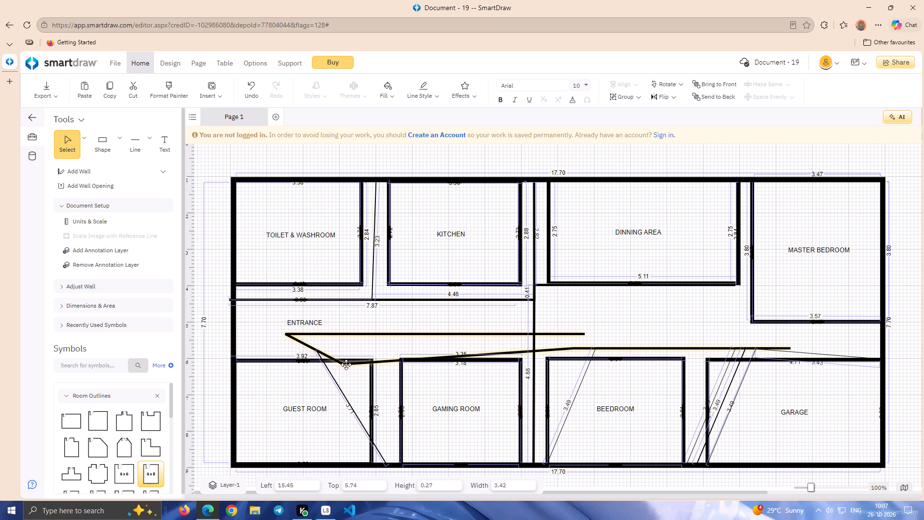
{"action": "left_click_drag", "start_coordinate": [346, 364], "coordinate": [415, 363]}
{"action": "key", "text": "BackSpace"}
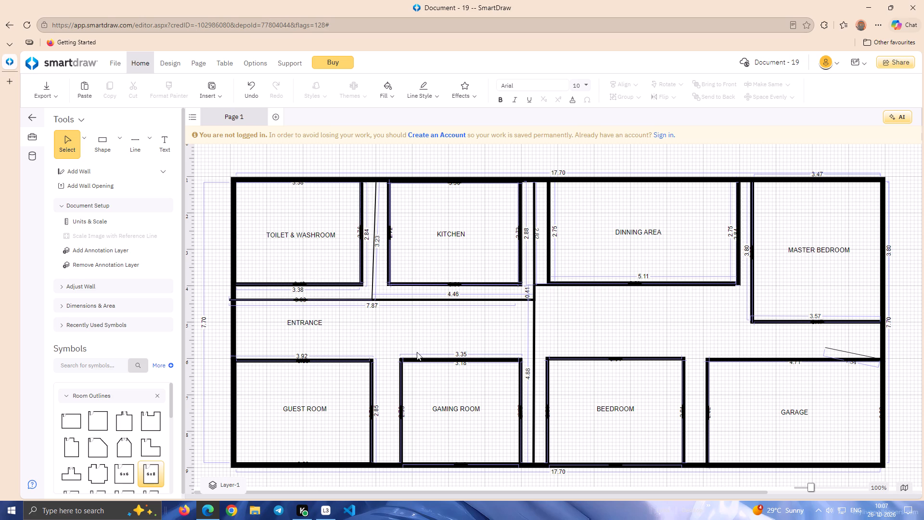
{"action": "left_click", "coordinate": [832, 351]}
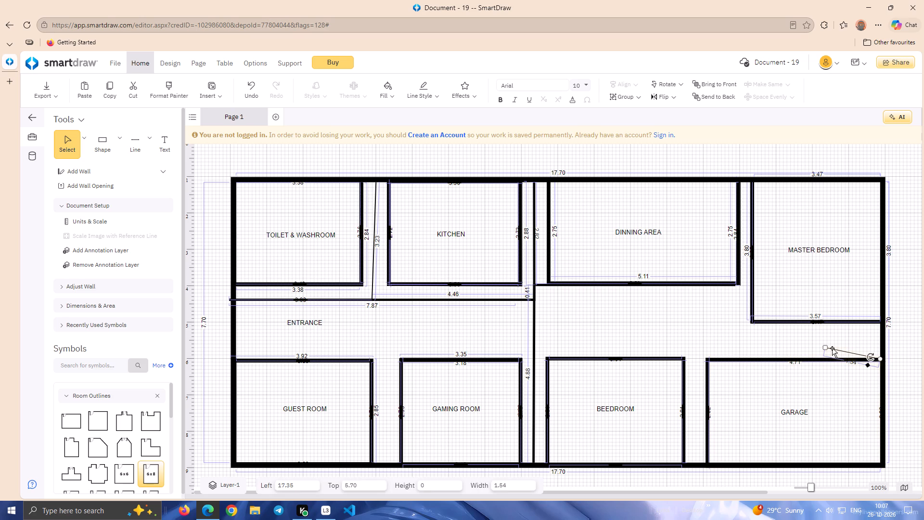
{"action": "key", "text": "BackSpace"}
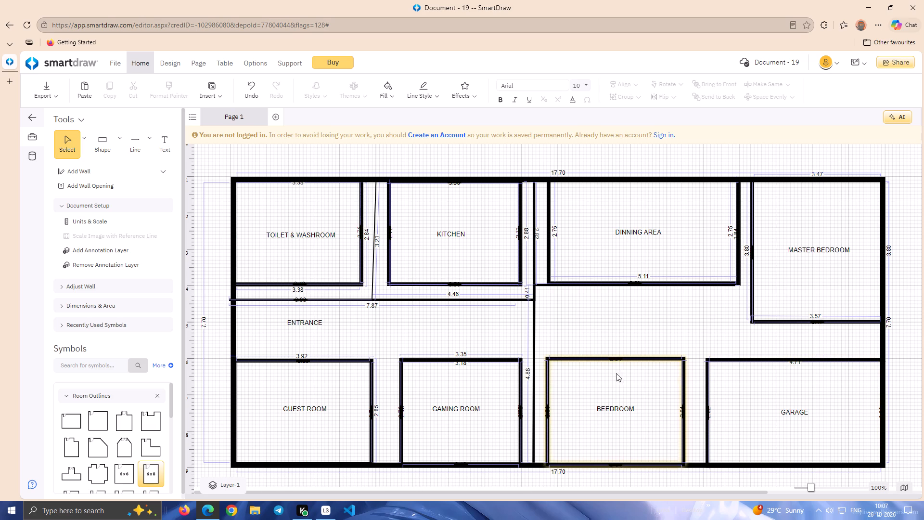
Move the gaming room's 3.18 width dimension off its upper wall and above the 3.35 dimension.
{"action": "left_click", "coordinate": [511, 363]}
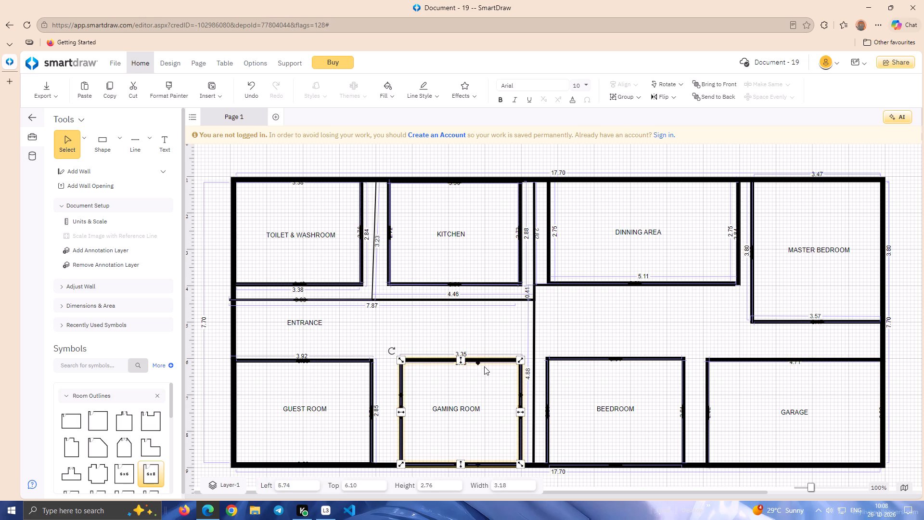
{"action": "left_click_drag", "start_coordinate": [479, 363], "coordinate": [485, 351]}
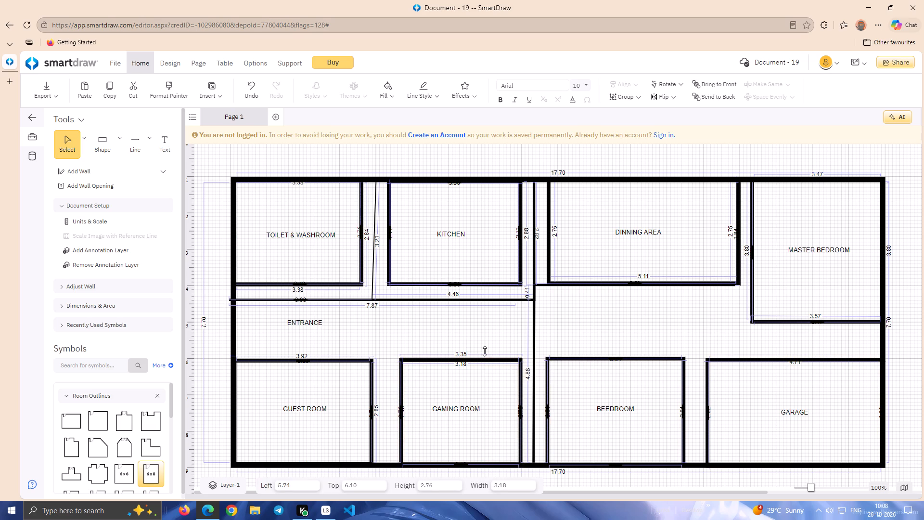
{"action": "left_click_drag", "start_coordinate": [485, 351], "coordinate": [487, 350]}
Move the gaming room's 3.18 width dimension below its upper wall, just inside the room.
{"action": "left_click_drag", "start_coordinate": [487, 350], "coordinate": [483, 374]}
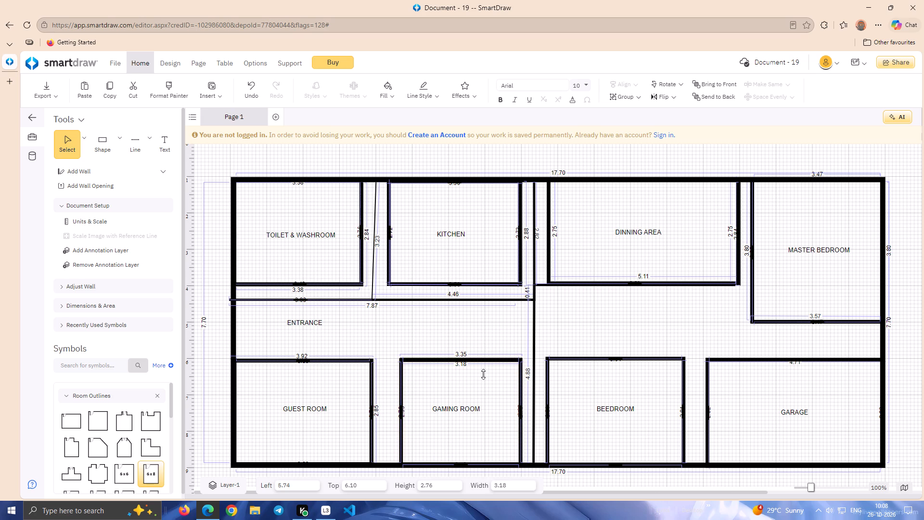
{"action": "left_click_drag", "start_coordinate": [483, 374], "coordinate": [485, 372]}
{"action": "left_click", "coordinate": [483, 379]}
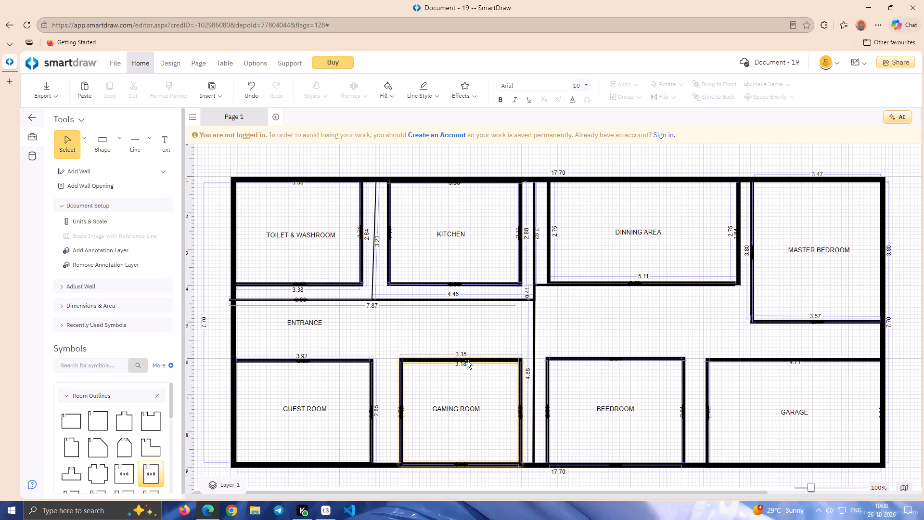
{"action": "left_click", "coordinate": [467, 361]}
{"action": "left_click", "coordinate": [366, 336]}
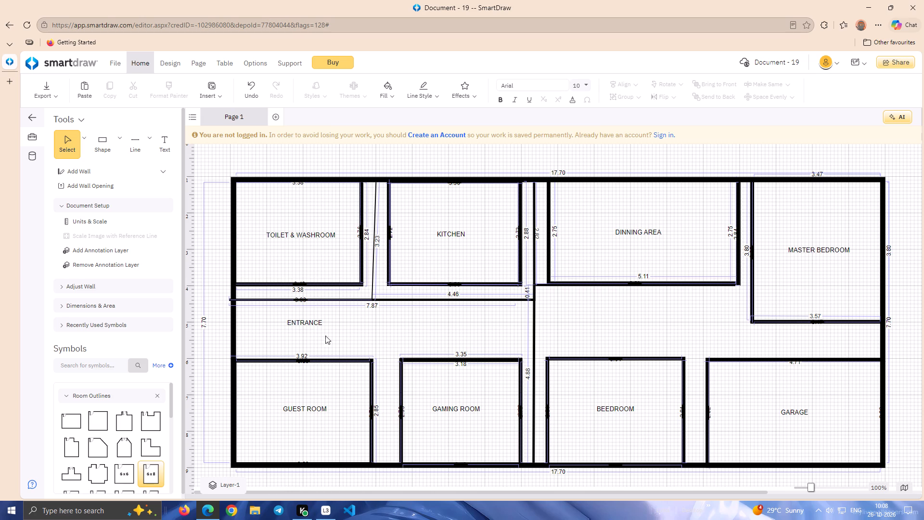
Draw a straight lower corridor wall about 8.19 long from the outer wall above the guest room to the central vertical wall.
{"action": "left_click", "coordinate": [141, 155]}
{"action": "left_click", "coordinate": [150, 140]}
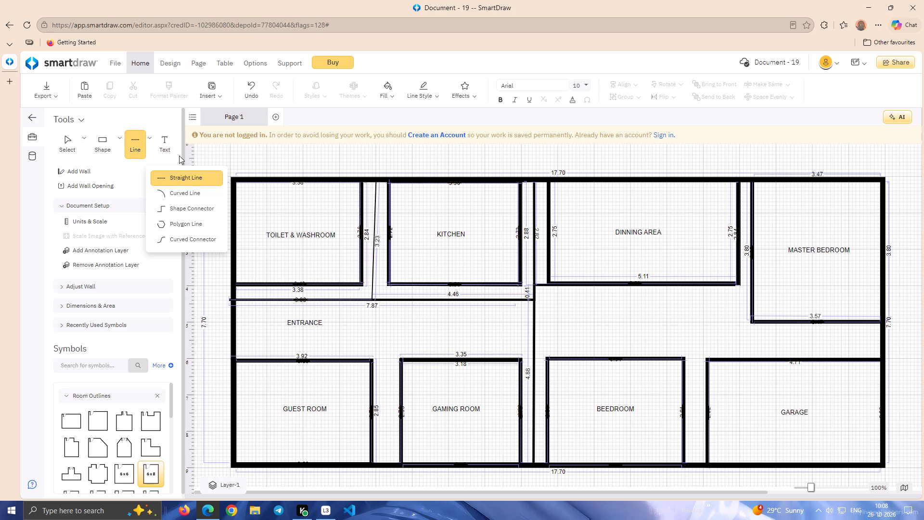
{"action": "left_click", "coordinate": [180, 172]}
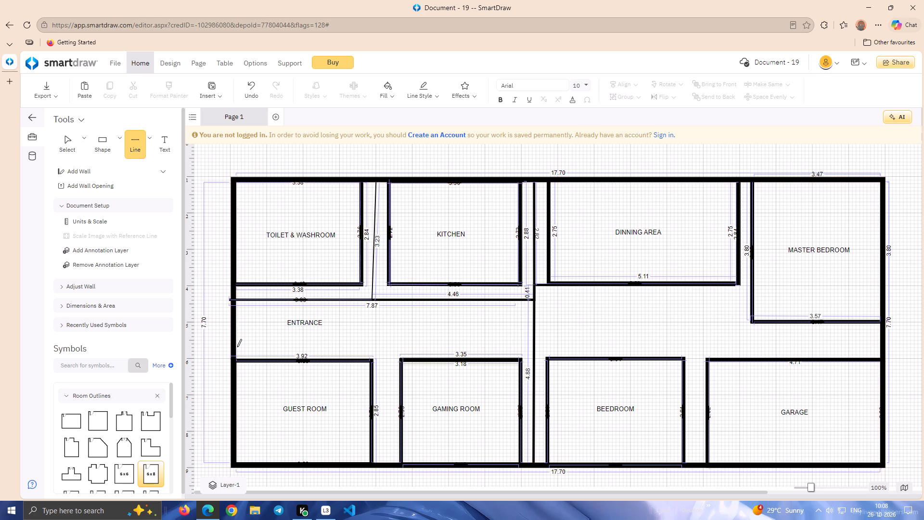
{"action": "left_click_drag", "start_coordinate": [235, 345], "coordinate": [426, 354]}
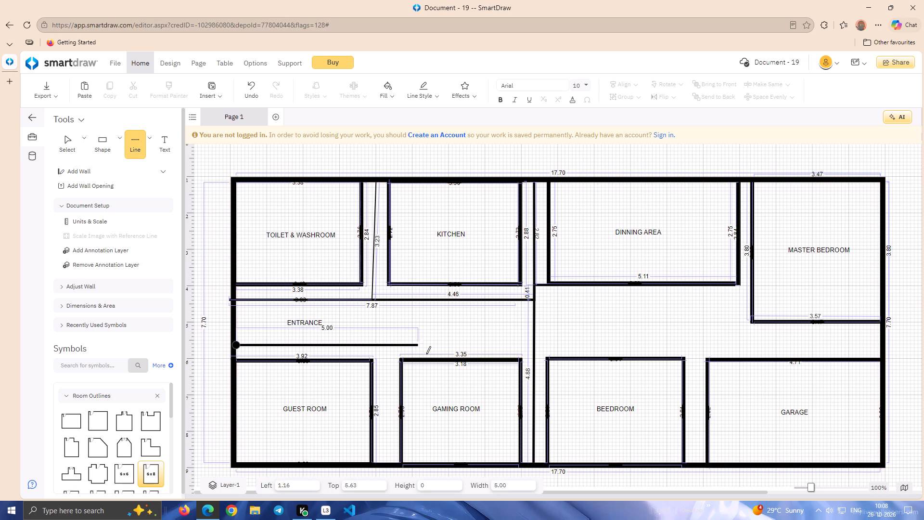
{"action": "left_click_drag", "start_coordinate": [426, 354], "coordinate": [534, 349]}
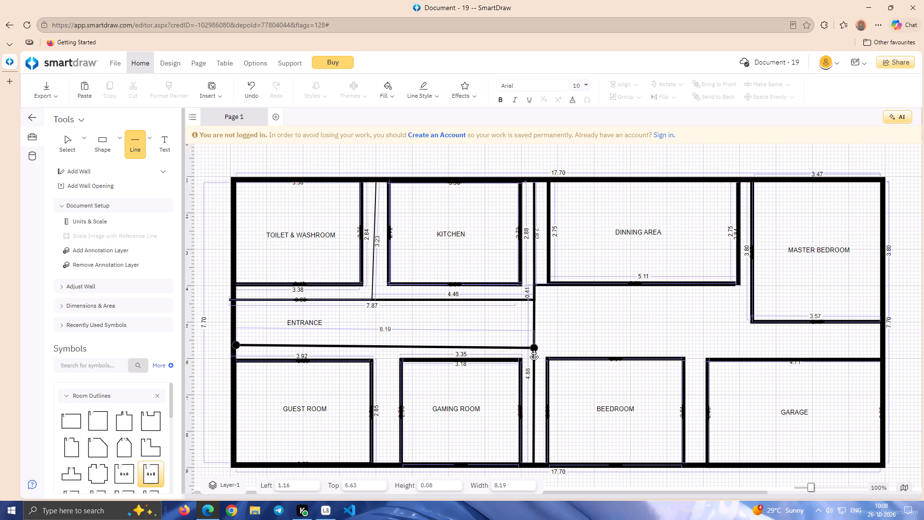
{"action": "left_click_drag", "start_coordinate": [534, 349], "coordinate": [534, 345]}
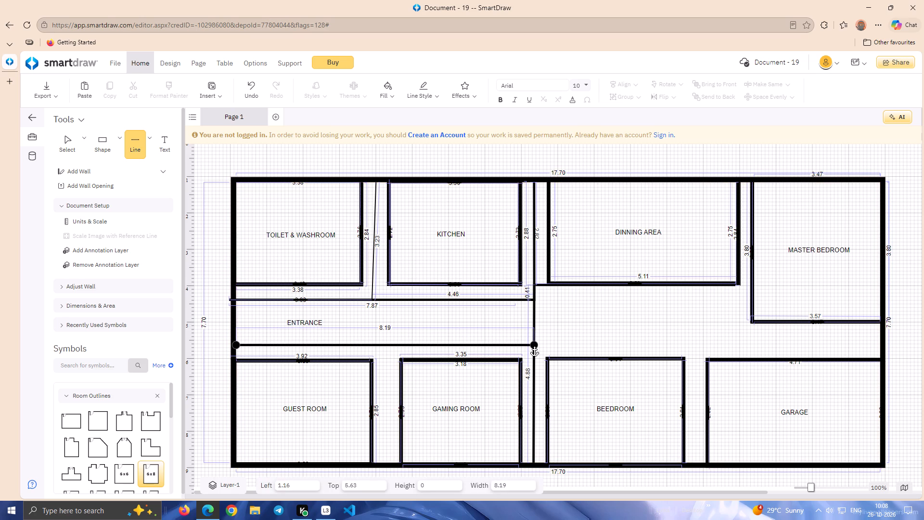
{"action": "left_click_drag", "start_coordinate": [534, 345], "coordinate": [534, 343]}
{"action": "left_click", "coordinate": [552, 331]}
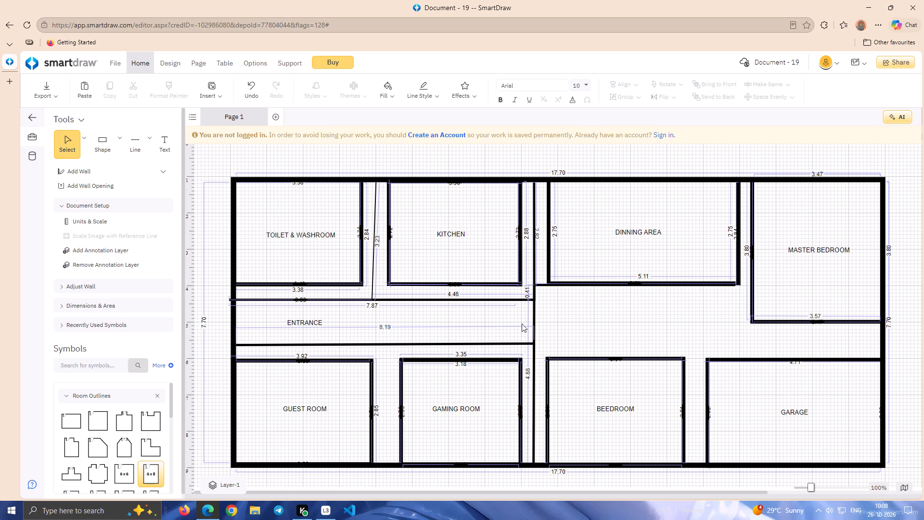
Move the new lower corridor wall's 8.19 dimension down close to the wall.
{"action": "left_click", "coordinate": [385, 327]}
{"action": "left_click", "coordinate": [384, 342]}
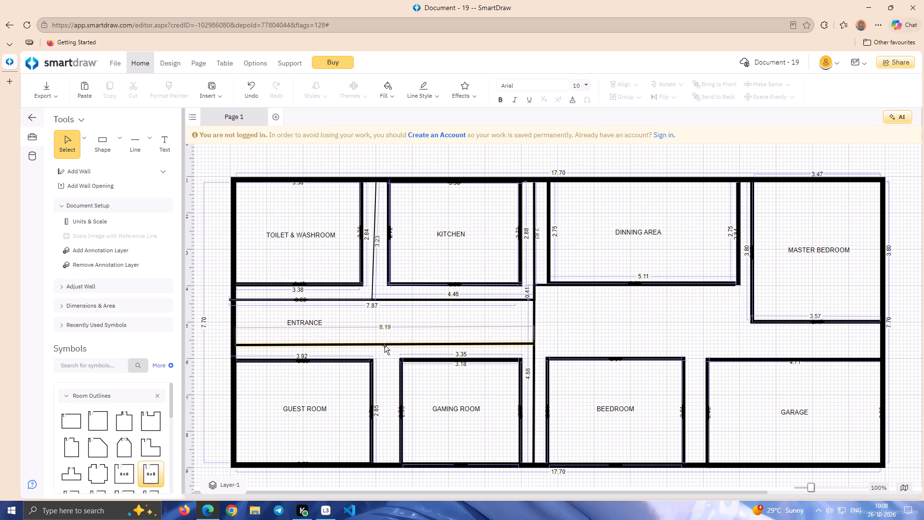
{"action": "left_click", "coordinate": [385, 345]}
{"action": "left_click_drag", "start_coordinate": [401, 326], "coordinate": [400, 336]}
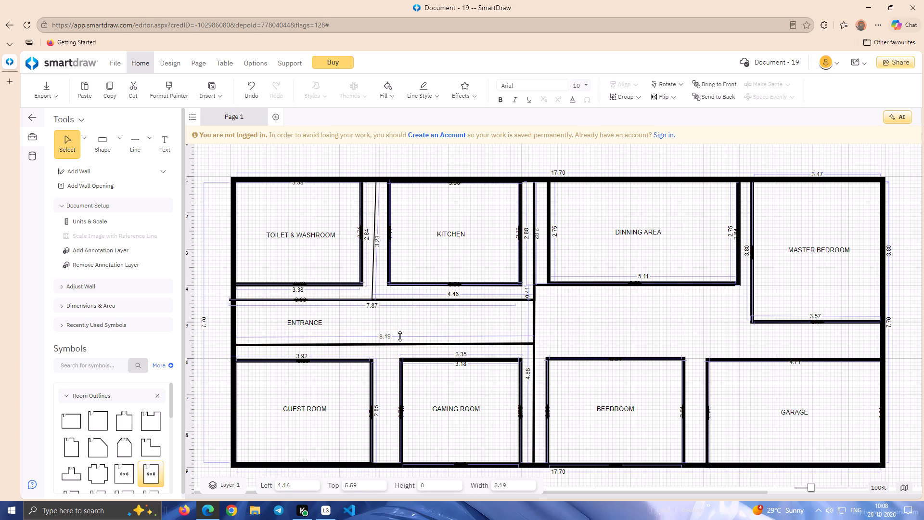
{"action": "left_click_drag", "start_coordinate": [400, 336], "coordinate": [399, 338]}
{"action": "left_click", "coordinate": [404, 316]}
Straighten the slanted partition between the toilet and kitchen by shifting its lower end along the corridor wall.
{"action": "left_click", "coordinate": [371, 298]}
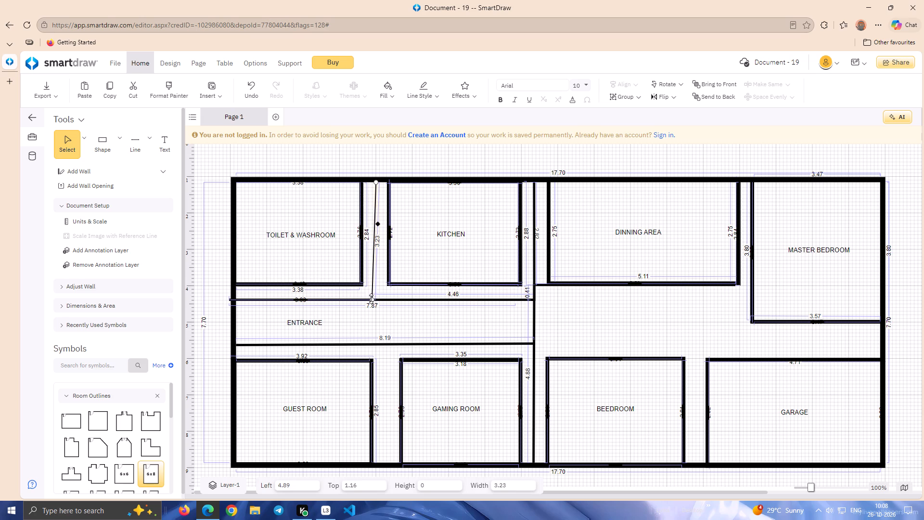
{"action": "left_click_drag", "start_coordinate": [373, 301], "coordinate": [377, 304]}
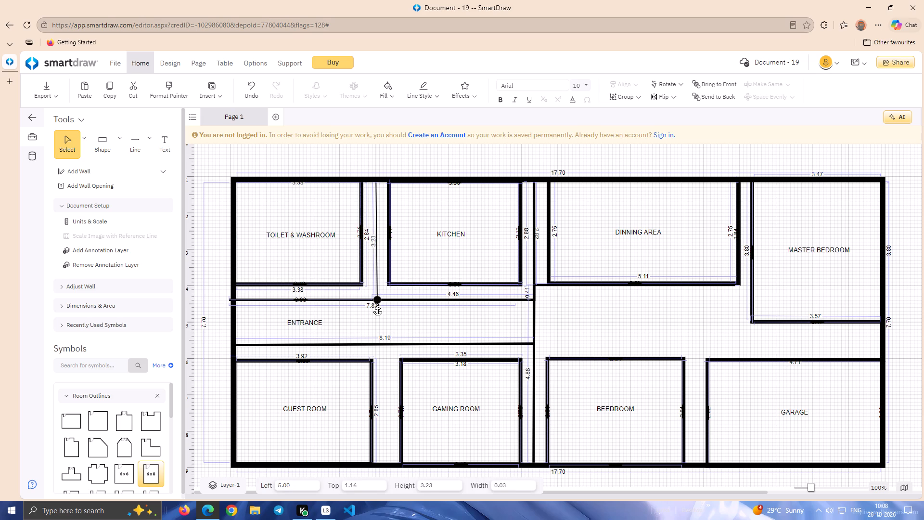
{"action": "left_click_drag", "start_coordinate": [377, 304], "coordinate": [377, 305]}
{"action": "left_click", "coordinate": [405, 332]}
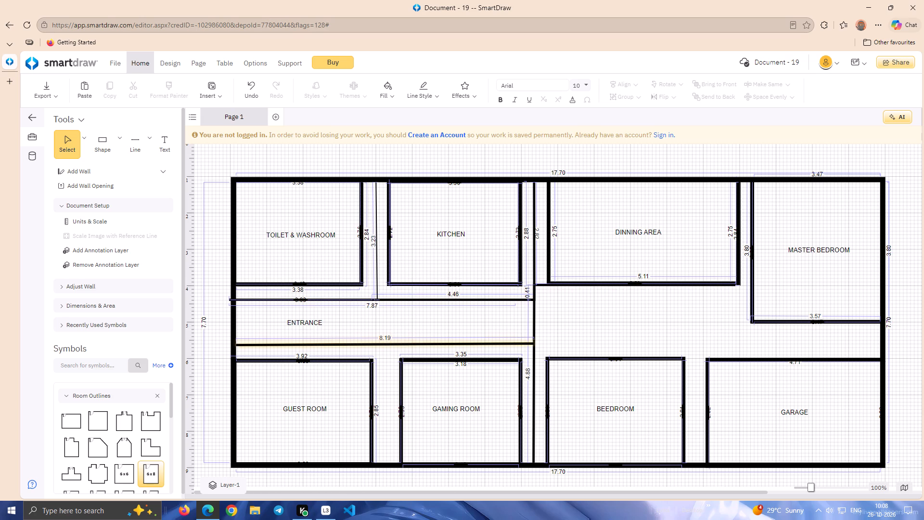
Move the ENTRANCE label along the corridor to about its middle, below the 7.87 dimension.
{"action": "left_click_drag", "start_coordinate": [311, 324], "coordinate": [379, 325]}
{"action": "left_click", "coordinate": [583, 326]}
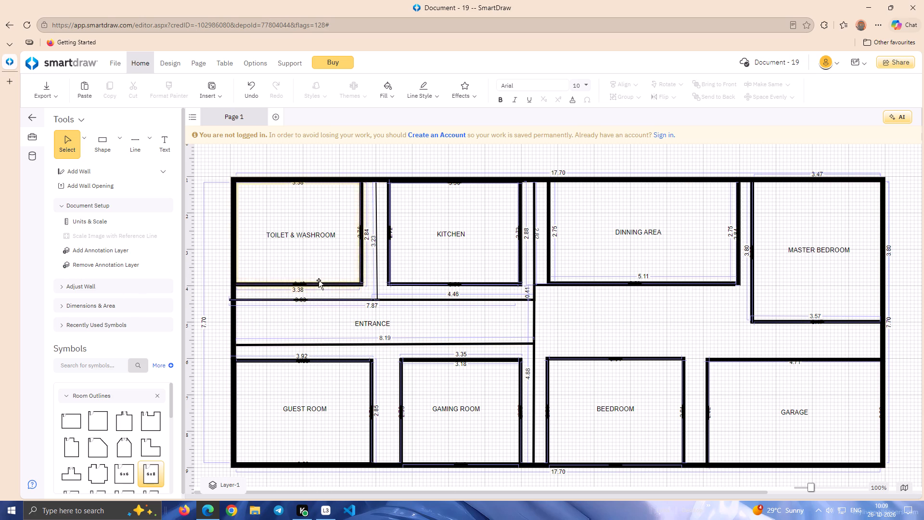
Delete the thin partition line between the toilet and the kitchen.
{"action": "left_click", "coordinate": [376, 280]}
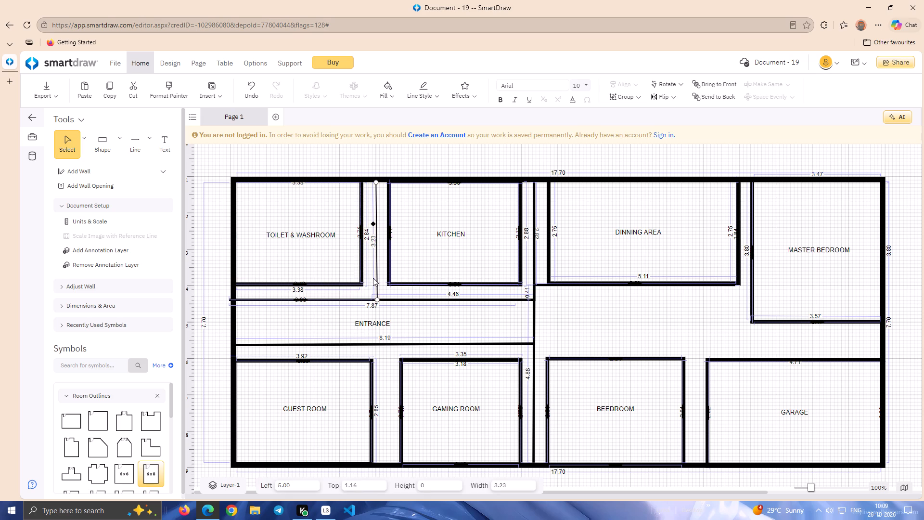
{"action": "key", "text": "BackSpace"}
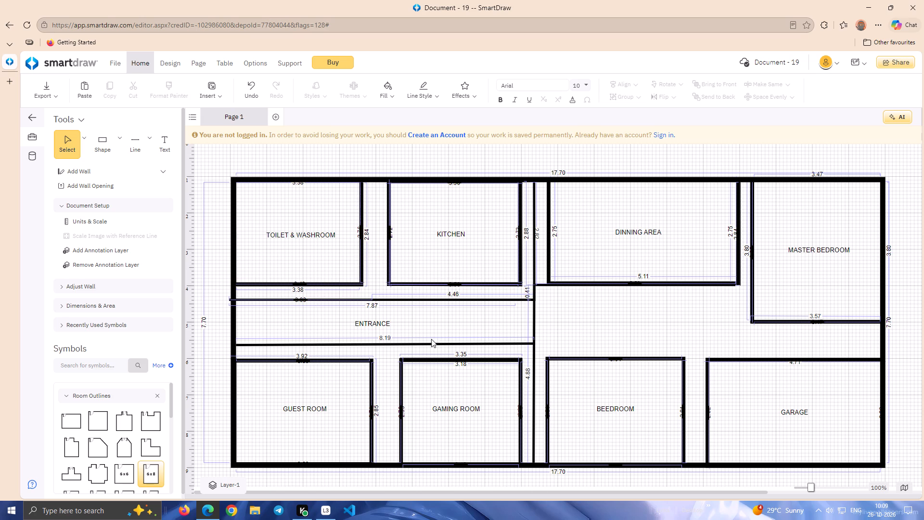
{"action": "left_click", "coordinate": [440, 311]}
{"action": "left_click", "coordinate": [599, 328]}
Extend the thin wall under the dining area horizontally until its end meets the master bedroom's side wall.
{"action": "left_click", "coordinate": [543, 283]}
{"action": "left_click", "coordinate": [533, 285]}
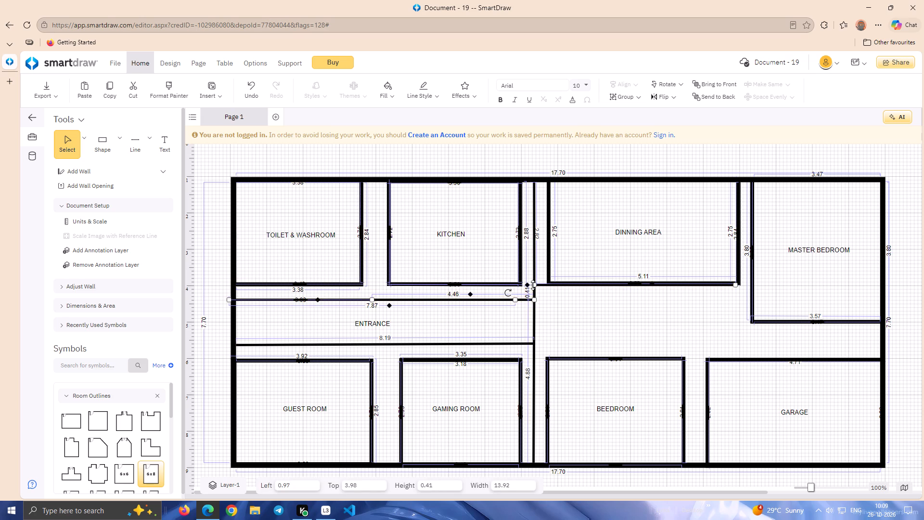
{"action": "left_click", "coordinate": [540, 285]}
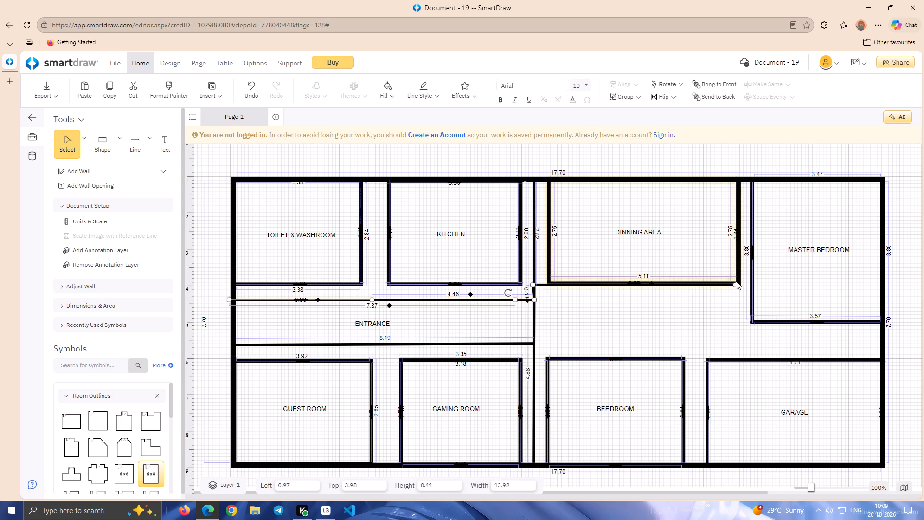
{"action": "left_click_drag", "start_coordinate": [736, 286], "coordinate": [541, 290]}
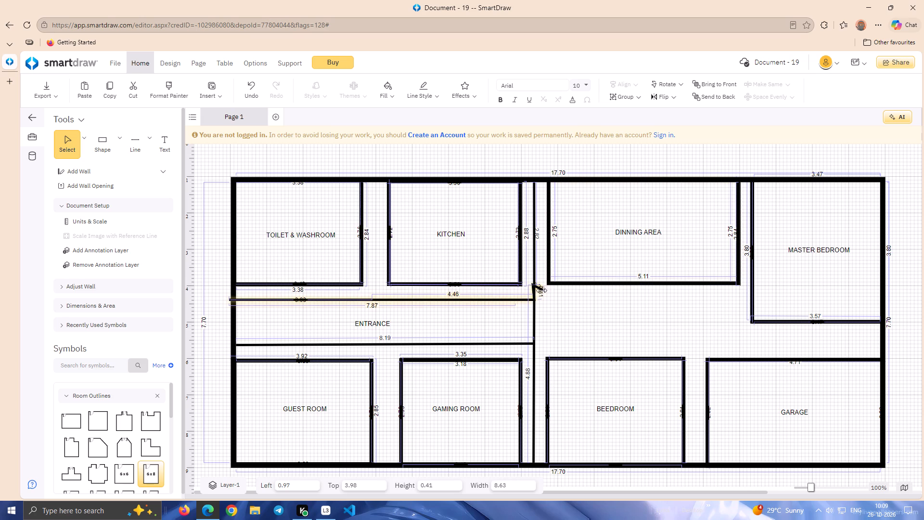
{"action": "left_click_drag", "start_coordinate": [541, 290], "coordinate": [535, 365]}
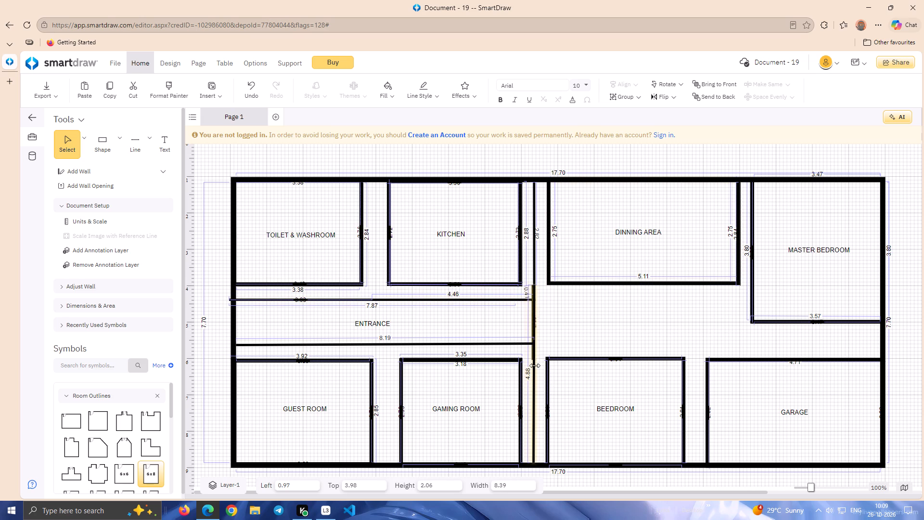
{"action": "left_click_drag", "start_coordinate": [535, 365], "coordinate": [535, 465]}
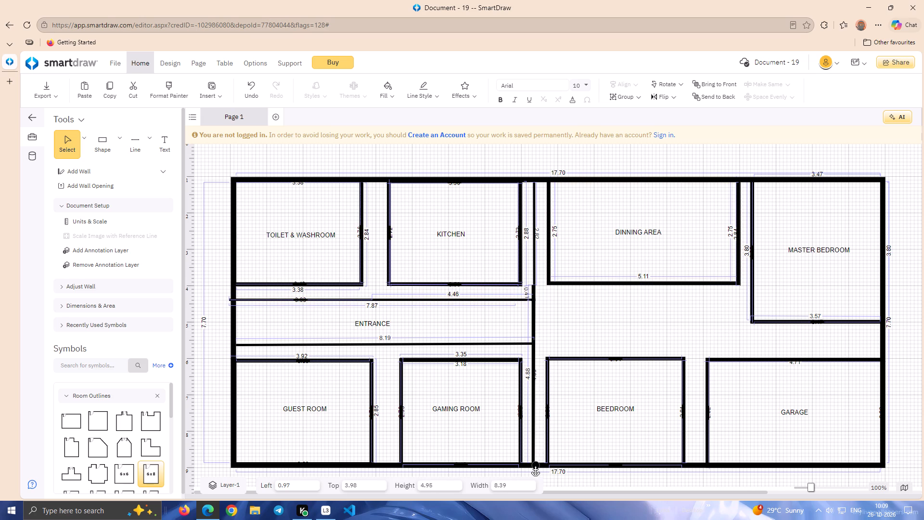
{"action": "left_click_drag", "start_coordinate": [535, 465], "coordinate": [537, 294]}
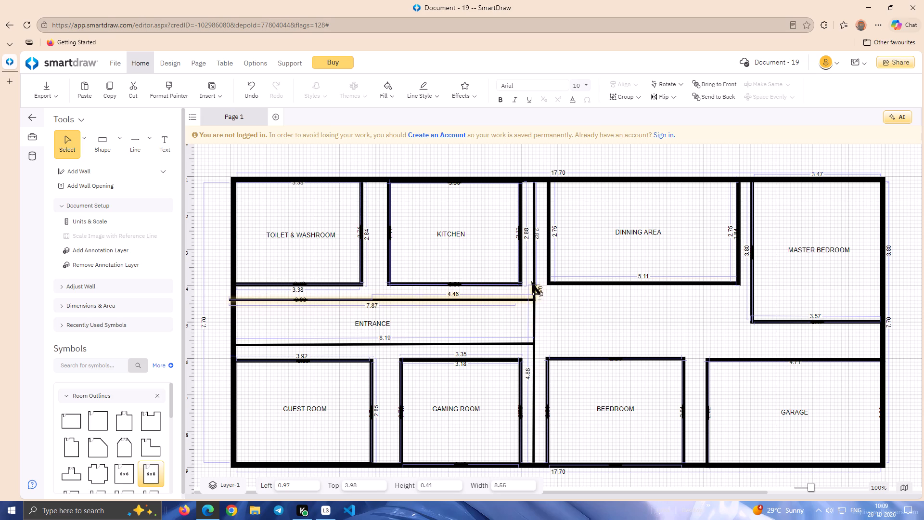
{"action": "left_click_drag", "start_coordinate": [537, 294], "coordinate": [533, 299]}
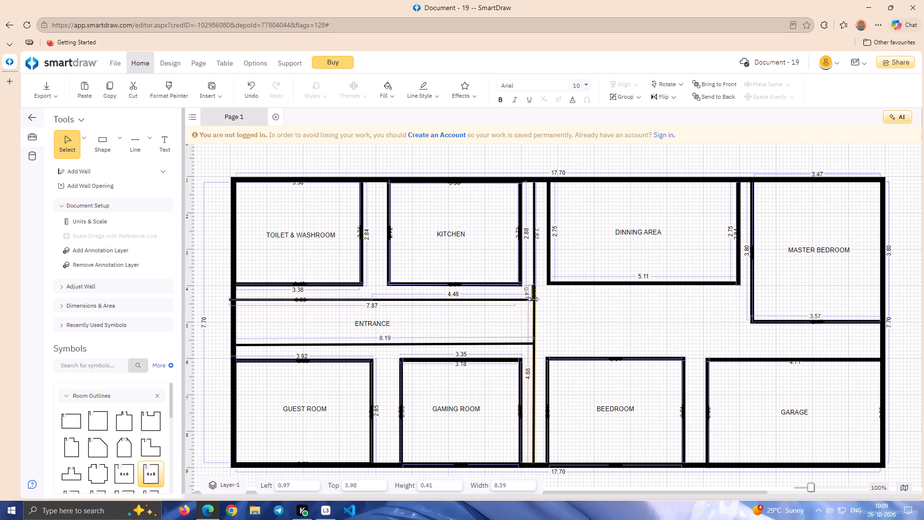
{"action": "left_click_drag", "start_coordinate": [533, 299], "coordinate": [757, 273]}
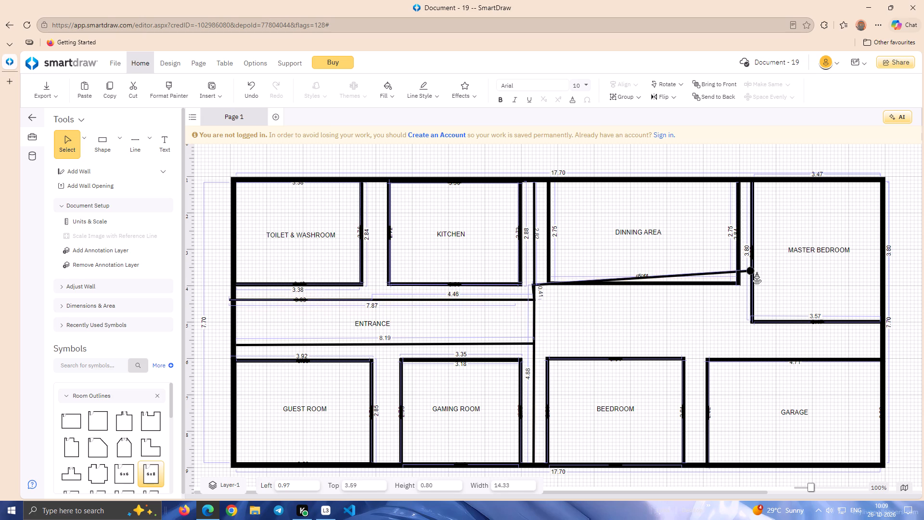
{"action": "left_click_drag", "start_coordinate": [757, 273], "coordinate": [752, 274]}
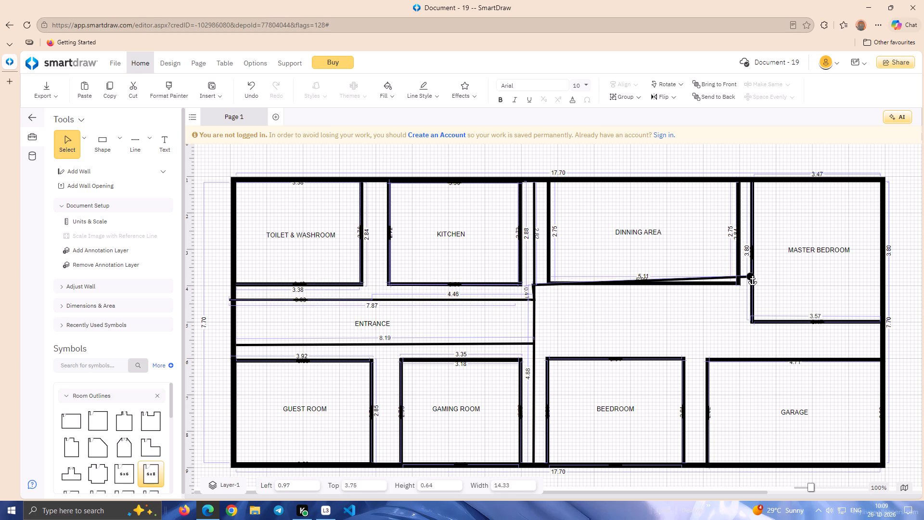
{"action": "left_click_drag", "start_coordinate": [752, 274], "coordinate": [753, 282]}
{"action": "left_click", "coordinate": [694, 315]}
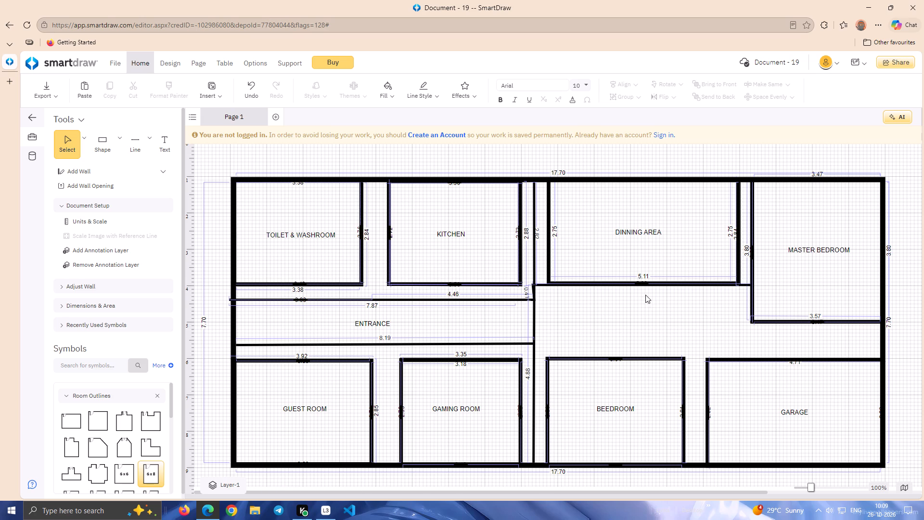
Align the short 0.41 jog with the central vertical wall's upper end at the junction between the kitchen and dining area.
{"action": "left_click", "coordinate": [536, 286]}
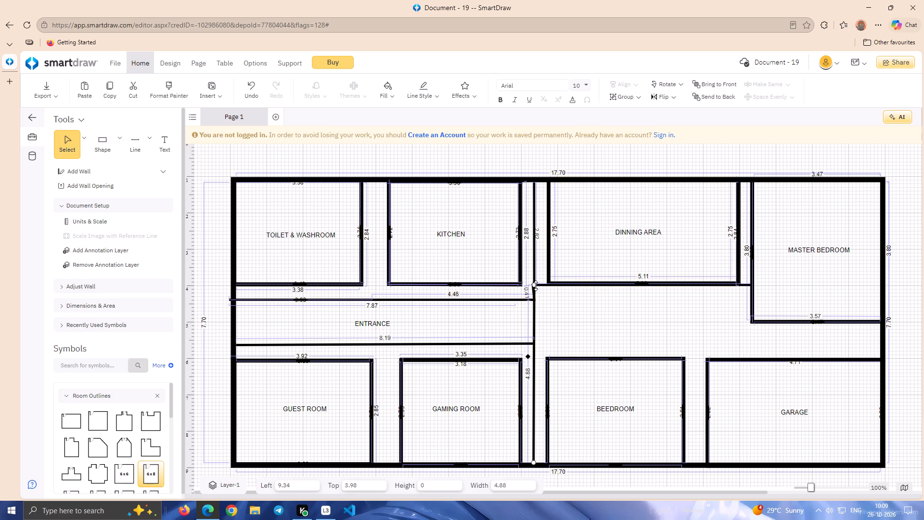
{"action": "left_click", "coordinate": [534, 285]}
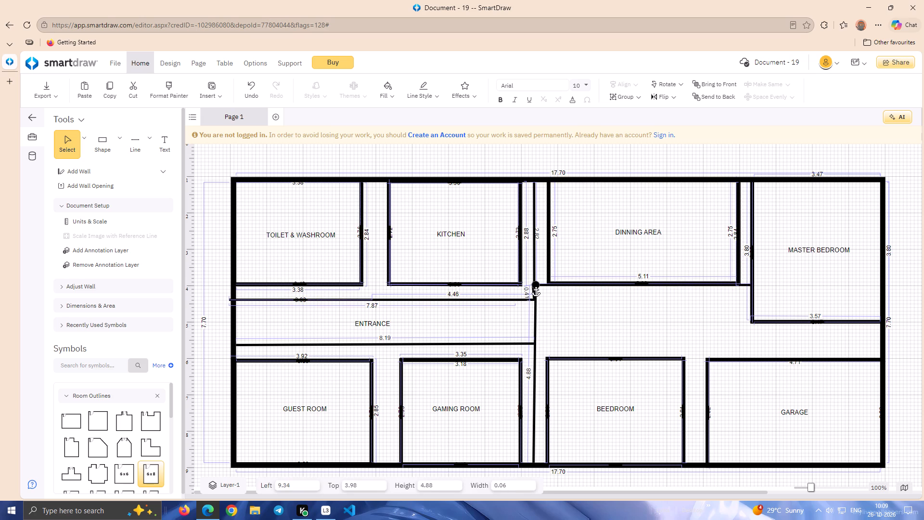
{"action": "left_click", "coordinate": [552, 295]}
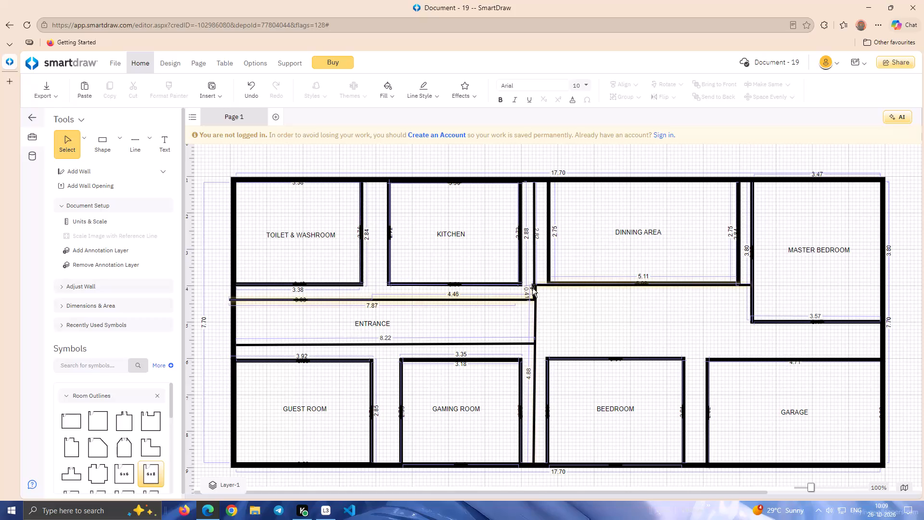
{"action": "left_click", "coordinate": [532, 288]}
{"action": "left_click", "coordinate": [532, 286]}
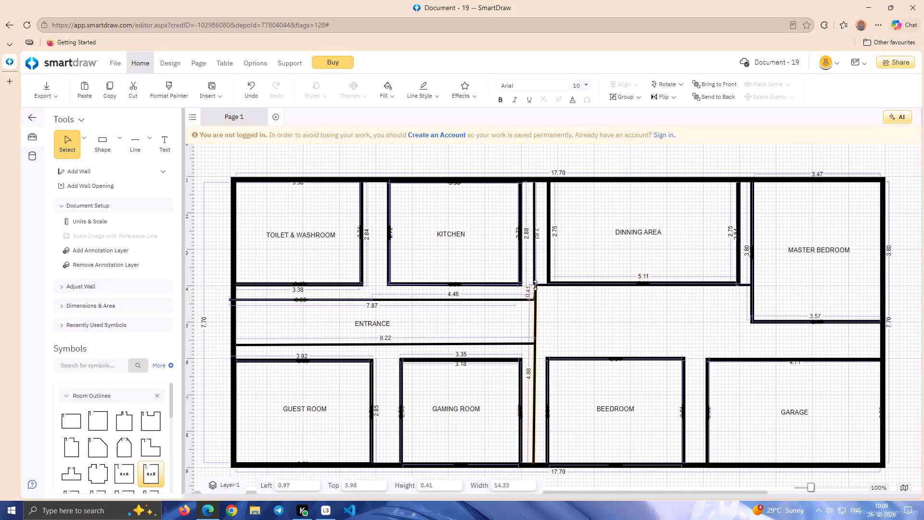
{"action": "left_click", "coordinate": [550, 293]}
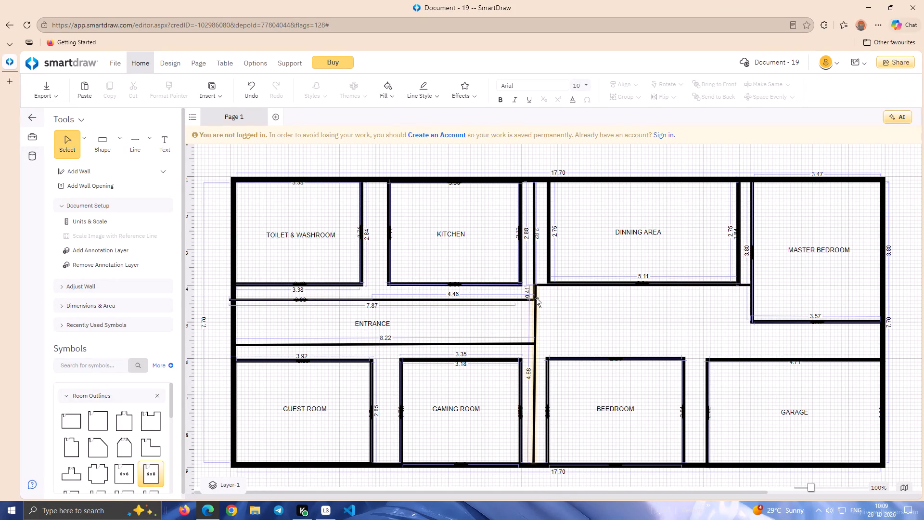
{"action": "left_click", "coordinate": [536, 298]}
{"action": "left_click", "coordinate": [536, 284]}
{"action": "left_click", "coordinate": [552, 293]}
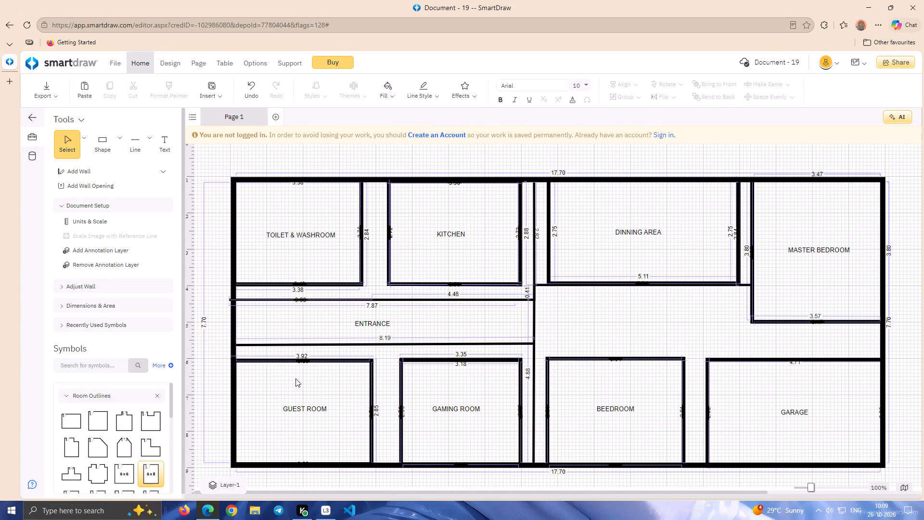
Place an outward-opening door from the Doors & Windows symbols in the toilet's upper exterior wall, about 0.50 from the corner, sized about 0.65.
{"action": "double_click", "coordinate": [63, 399]}
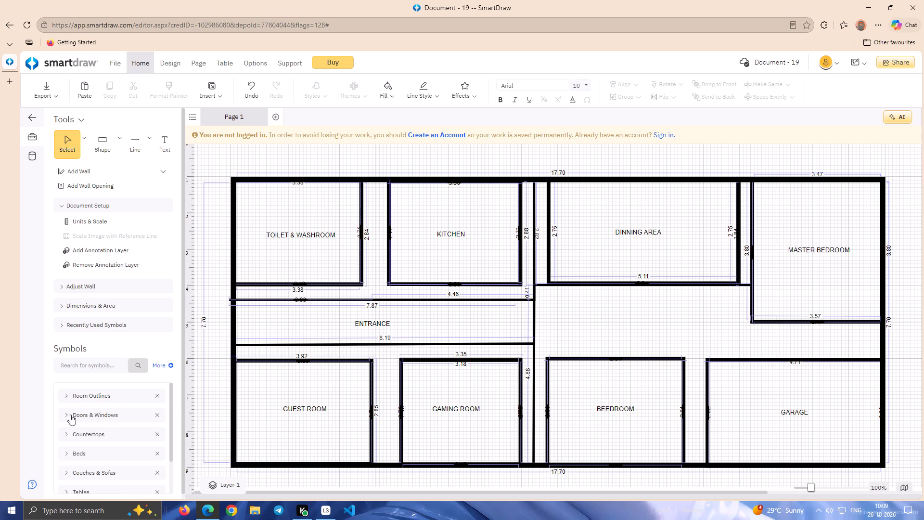
{"action": "left_click", "coordinate": [64, 415]}
{"action": "left_click_drag", "start_coordinate": [169, 403], "coordinate": [169, 412]}
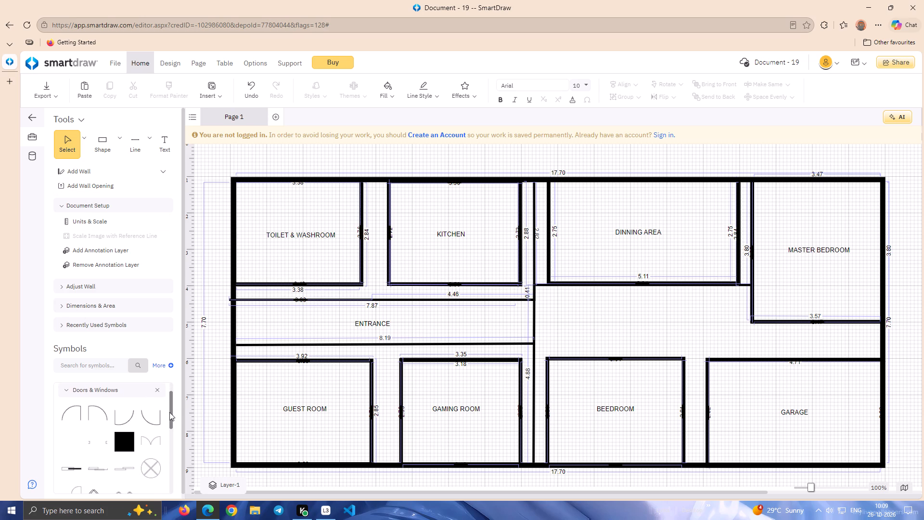
{"action": "left_click_drag", "start_coordinate": [169, 412], "coordinate": [169, 414]}
{"action": "left_click_drag", "start_coordinate": [76, 414], "coordinate": [158, 272]}
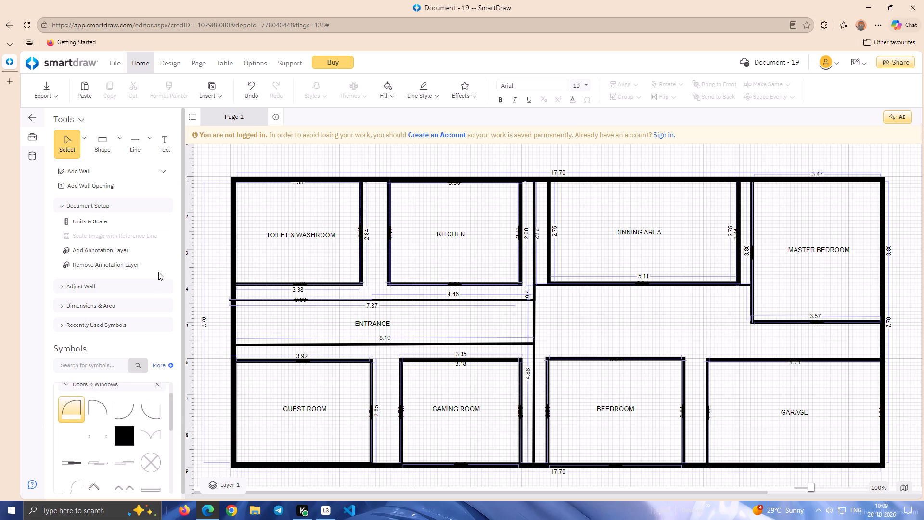
{"action": "left_click_drag", "start_coordinate": [158, 272], "coordinate": [267, 176]}
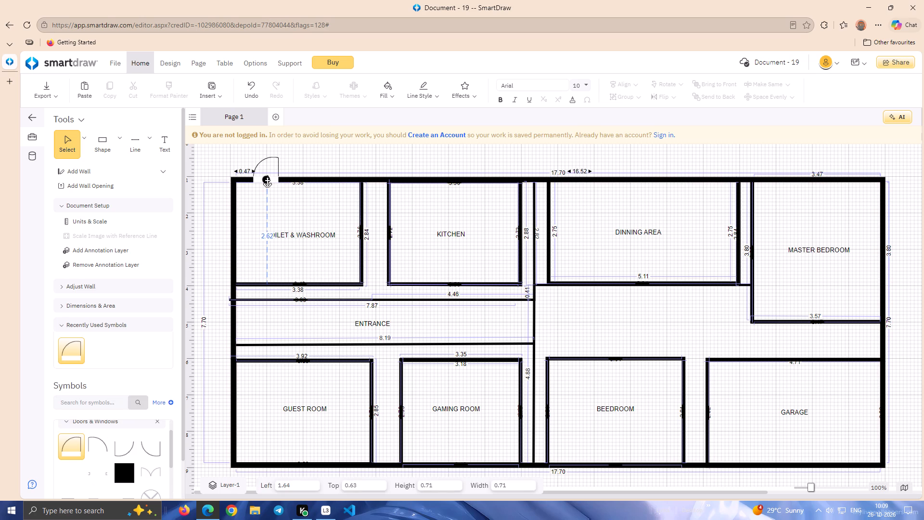
{"action": "left_click_drag", "start_coordinate": [279, 157], "coordinate": [278, 160]}
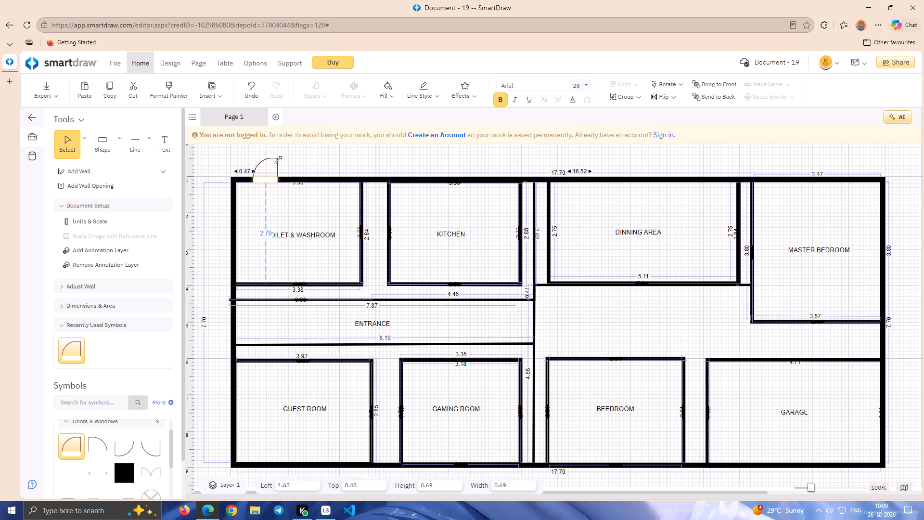
{"action": "left_click_drag", "start_coordinate": [278, 160], "coordinate": [276, 161]}
{"action": "left_click", "coordinate": [261, 200]}
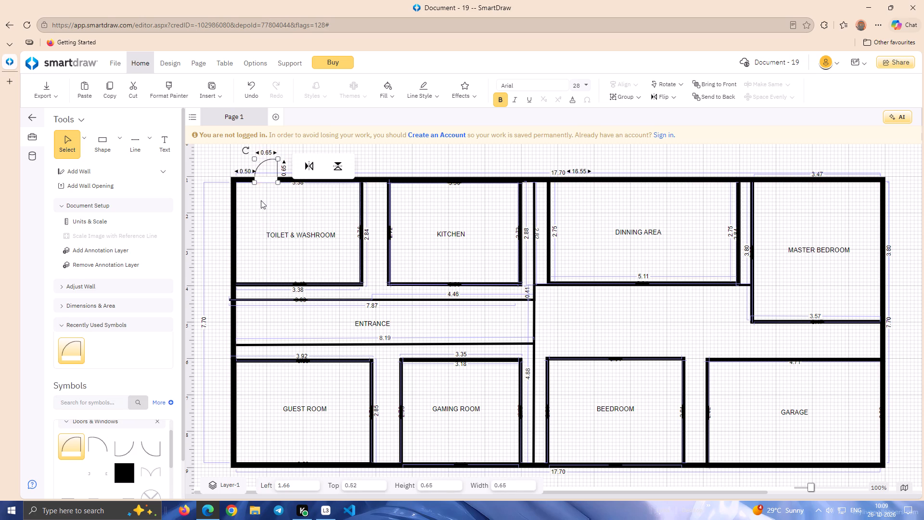
Add a second, smaller outward-opening door in the toilet's upper wall, about 1.19 past the first door, sized about 0.49.
{"action": "left_click_drag", "start_coordinate": [70, 448], "coordinate": [342, 276]}
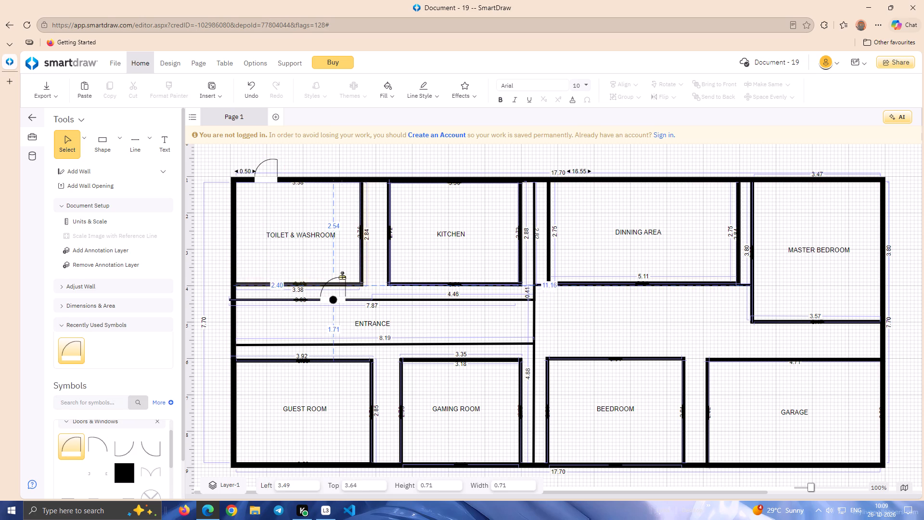
{"action": "left_click_drag", "start_coordinate": [342, 276], "coordinate": [317, 155]}
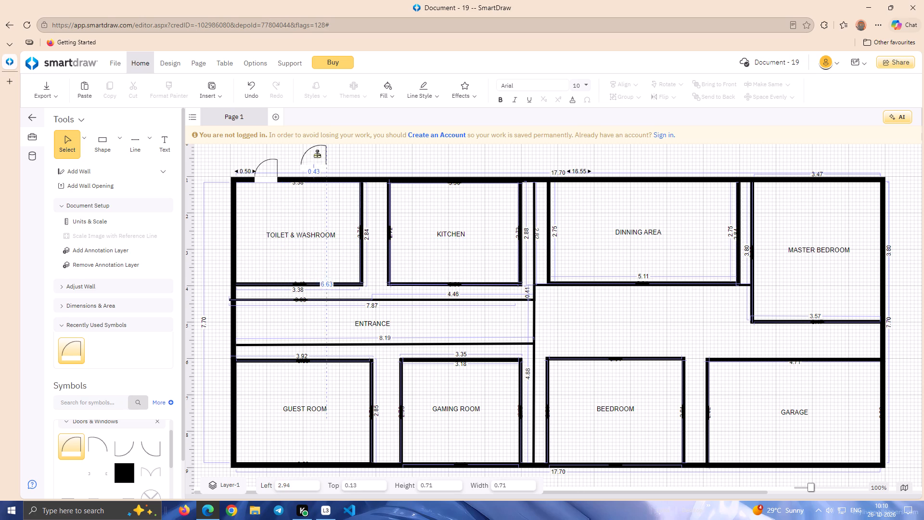
{"action": "left_click_drag", "start_coordinate": [317, 155], "coordinate": [331, 166]}
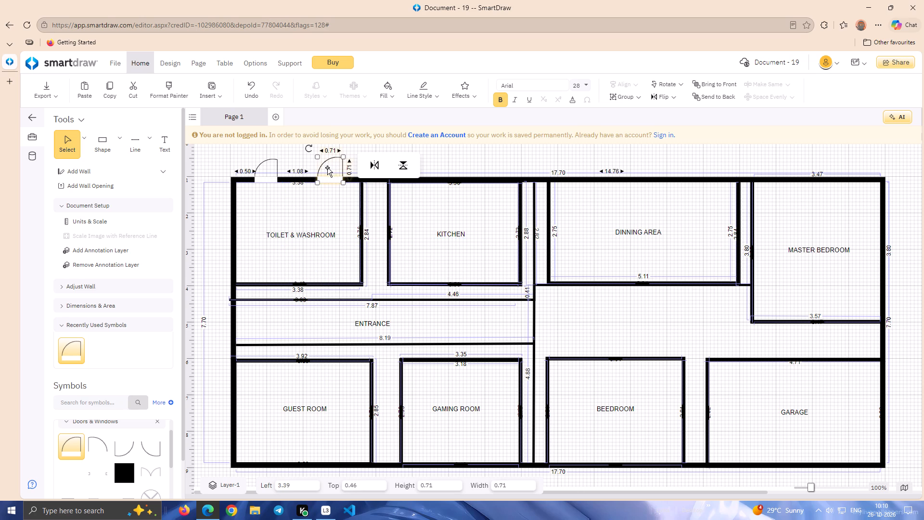
{"action": "left_click_drag", "start_coordinate": [342, 156], "coordinate": [335, 160]}
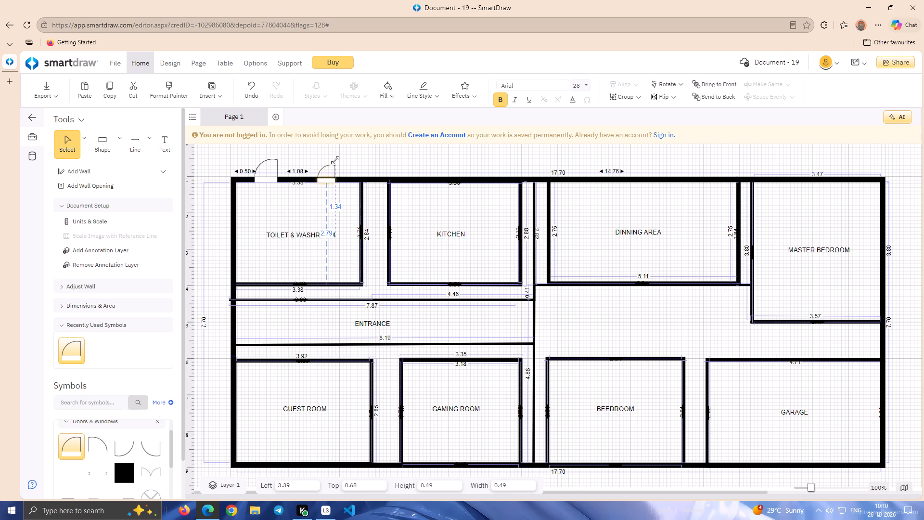
{"action": "left_click_drag", "start_coordinate": [335, 160], "coordinate": [335, 160]}
{"action": "left_click", "coordinate": [359, 152]}
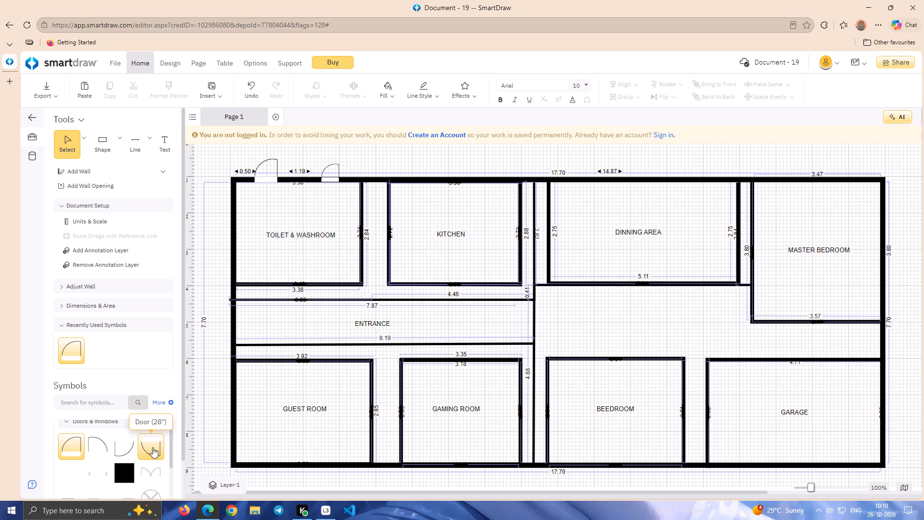
Place a downward-swinging Door (28") in the toilet's lower wall near the exterior side wall and resize it to about 0.77.
{"action": "left_click_drag", "start_coordinate": [153, 447], "coordinate": [274, 292]}
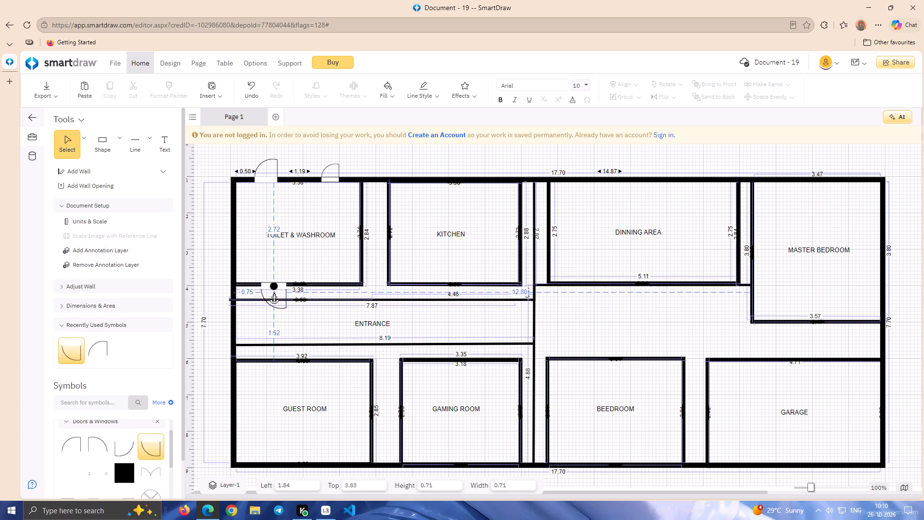
{"action": "left_click_drag", "start_coordinate": [274, 292], "coordinate": [263, 292]}
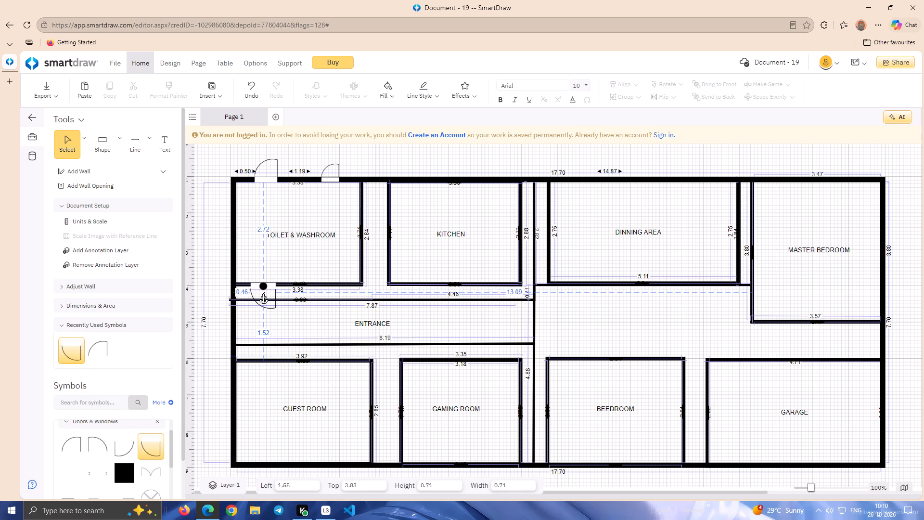
{"action": "left_click_drag", "start_coordinate": [263, 292], "coordinate": [265, 292]}
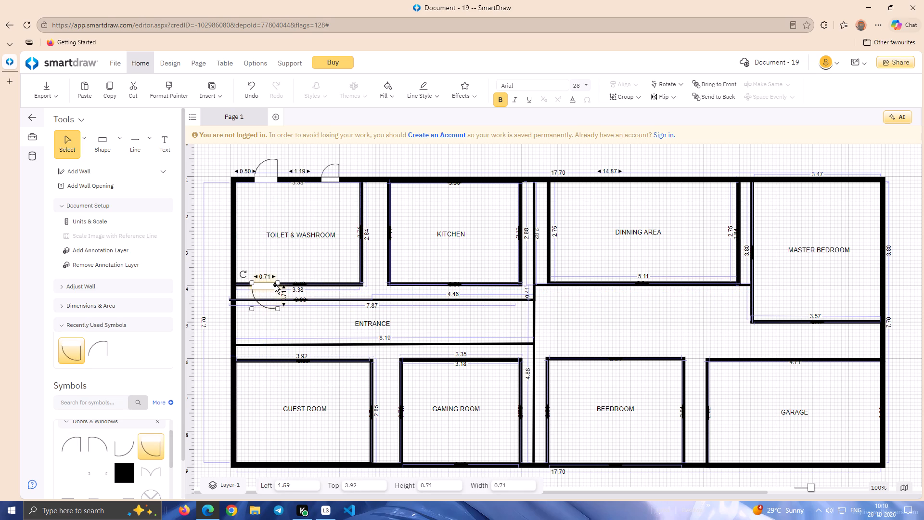
{"action": "left_click_drag", "start_coordinate": [276, 309], "coordinate": [276, 301]}
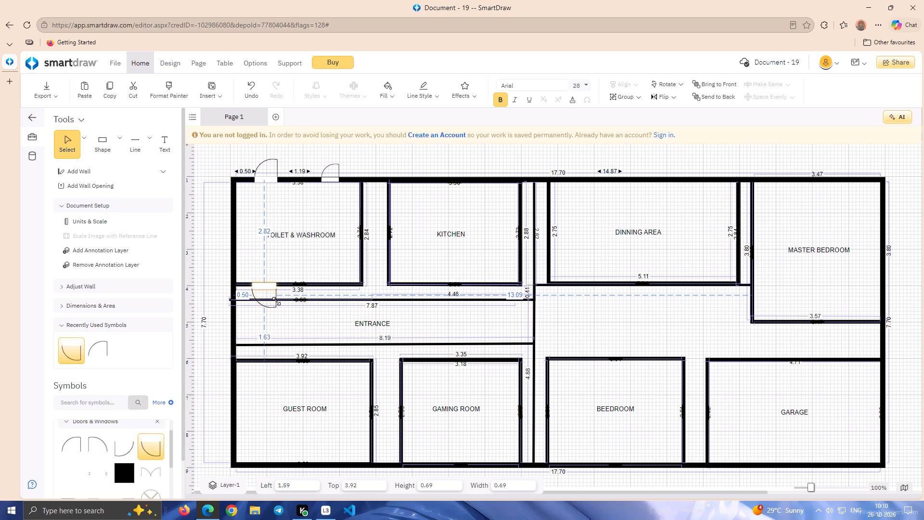
{"action": "left_click_drag", "start_coordinate": [276, 301], "coordinate": [269, 295]}
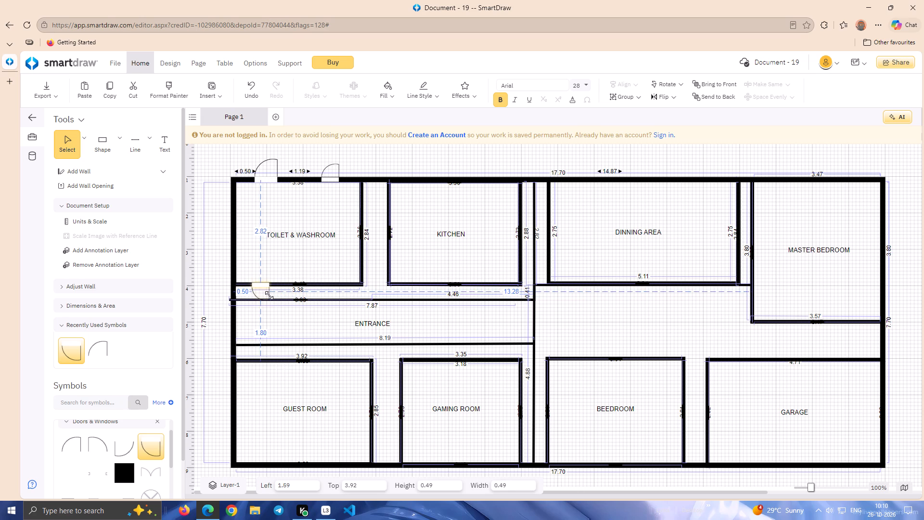
{"action": "left_click_drag", "start_coordinate": [269, 295], "coordinate": [278, 296]}
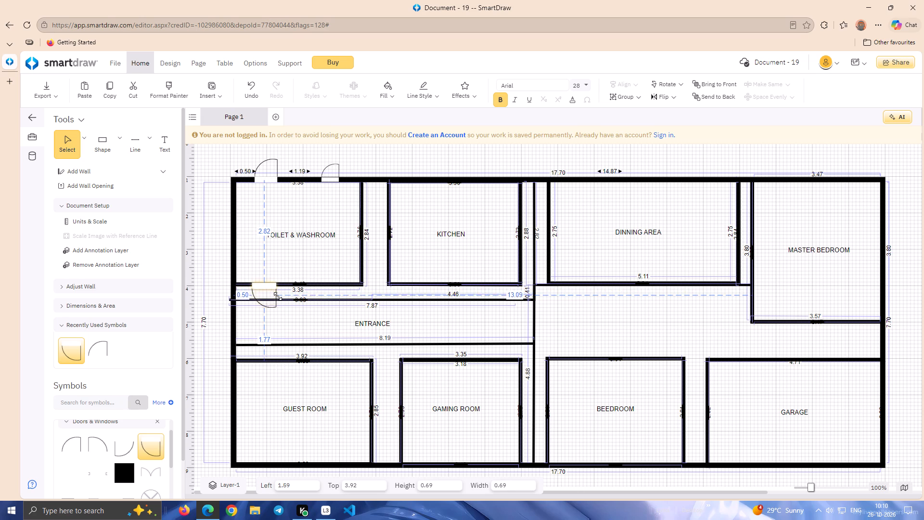
{"action": "left_click_drag", "start_coordinate": [278, 296], "coordinate": [280, 296]}
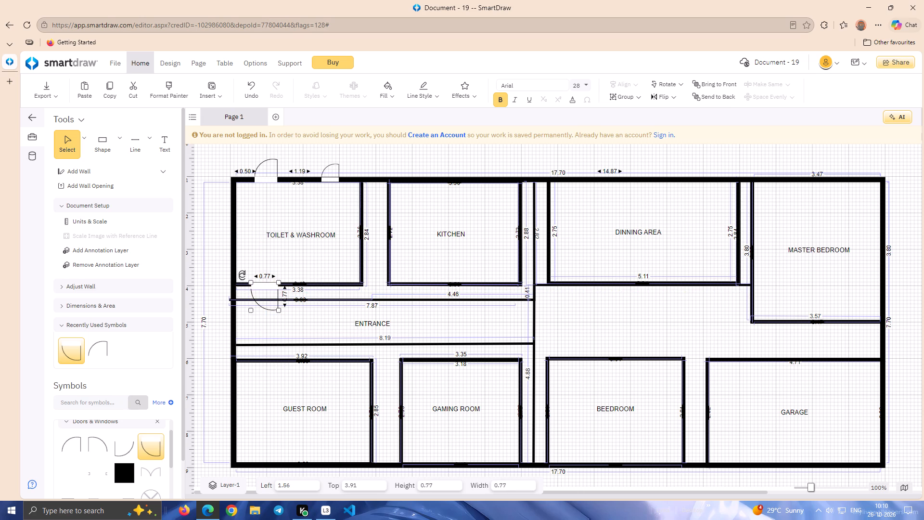
Rotate the door in the toilet's lower wall by half a turn so it swings into the toilet and washroom.
{"action": "left_click", "coordinate": [242, 276]}
{"action": "left_click_drag", "start_coordinate": [242, 276], "coordinate": [306, 343]}
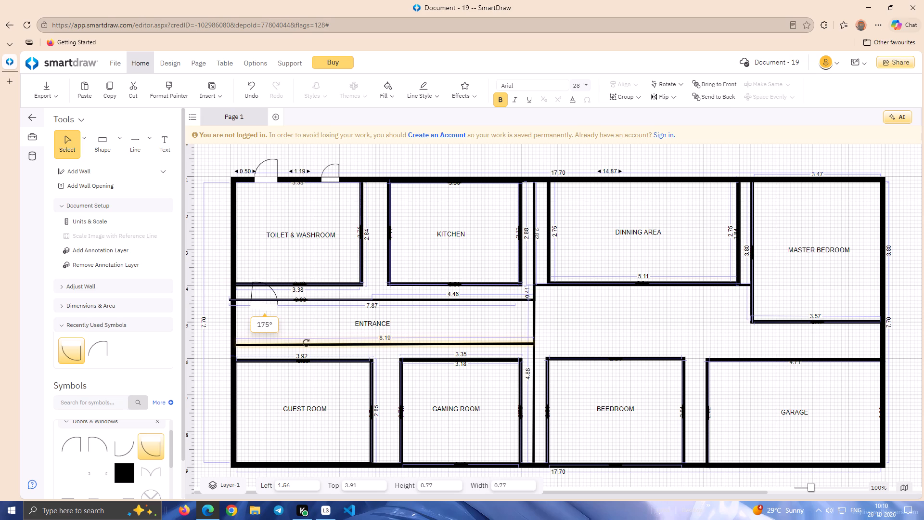
{"action": "left_click_drag", "start_coordinate": [306, 343], "coordinate": [312, 337]}
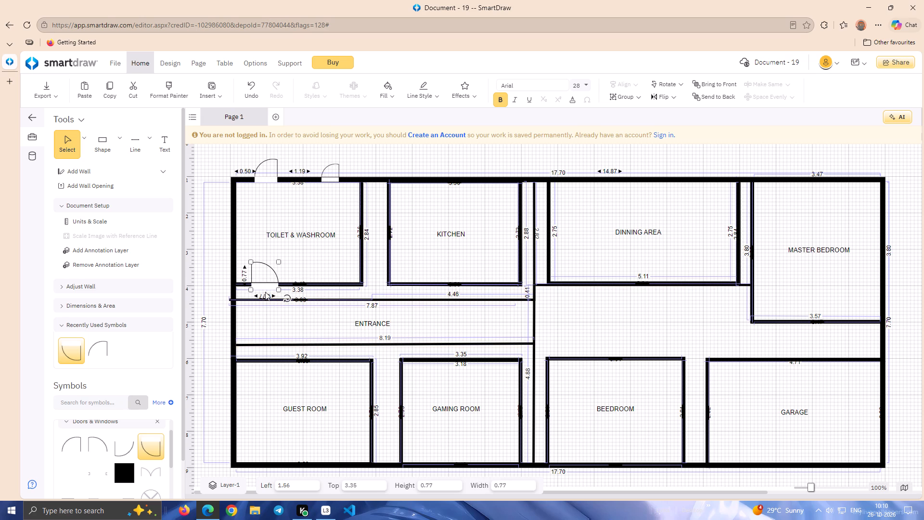
{"action": "left_click", "coordinate": [283, 329]}
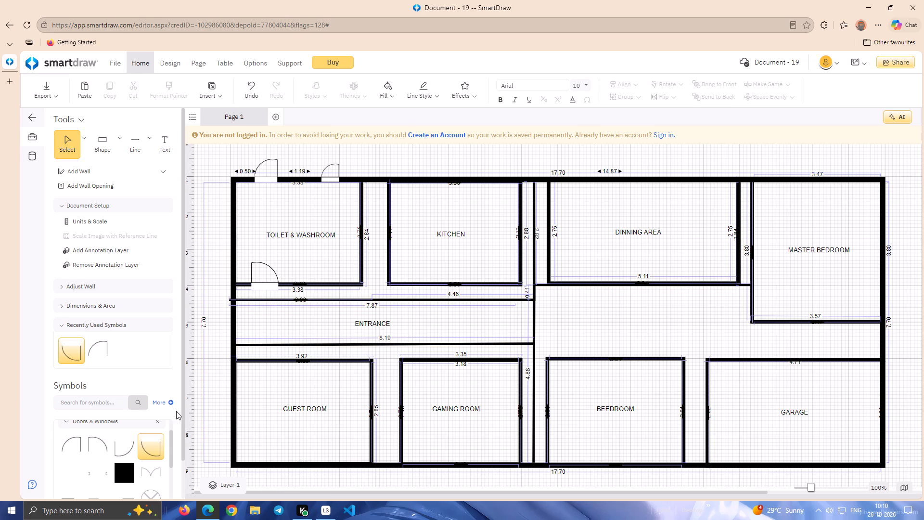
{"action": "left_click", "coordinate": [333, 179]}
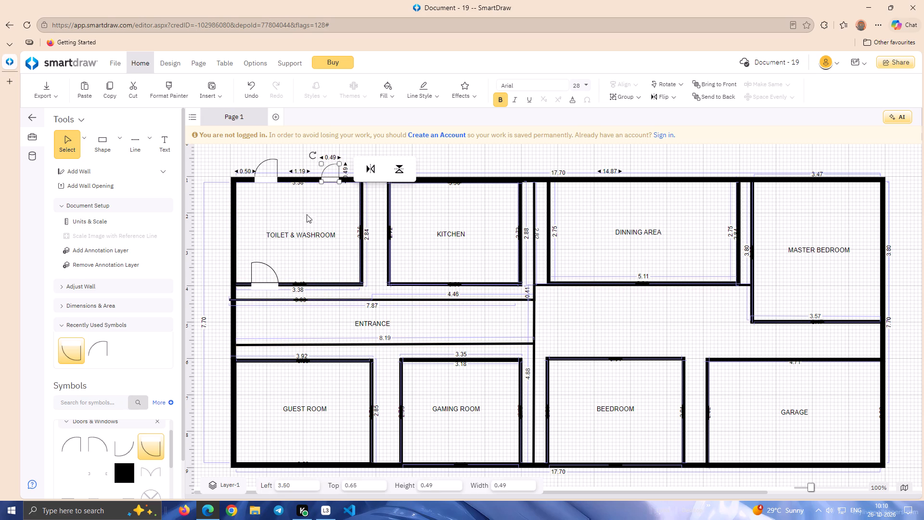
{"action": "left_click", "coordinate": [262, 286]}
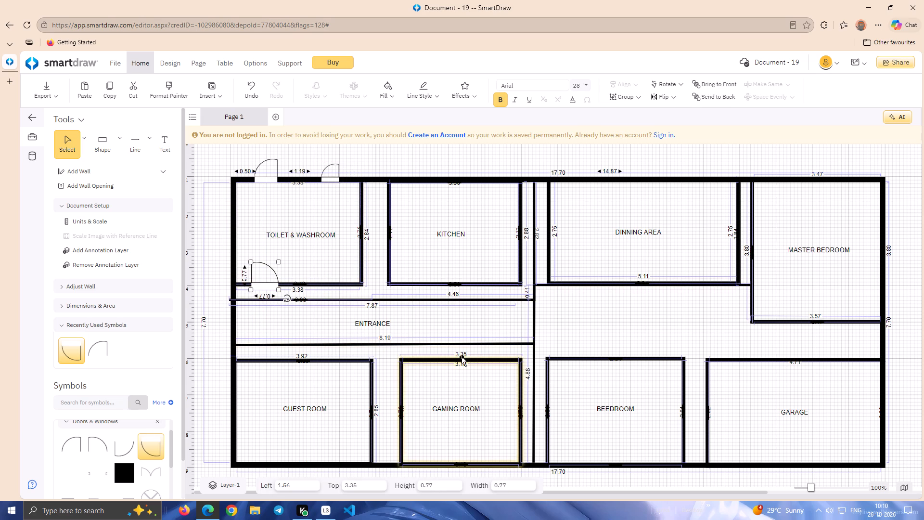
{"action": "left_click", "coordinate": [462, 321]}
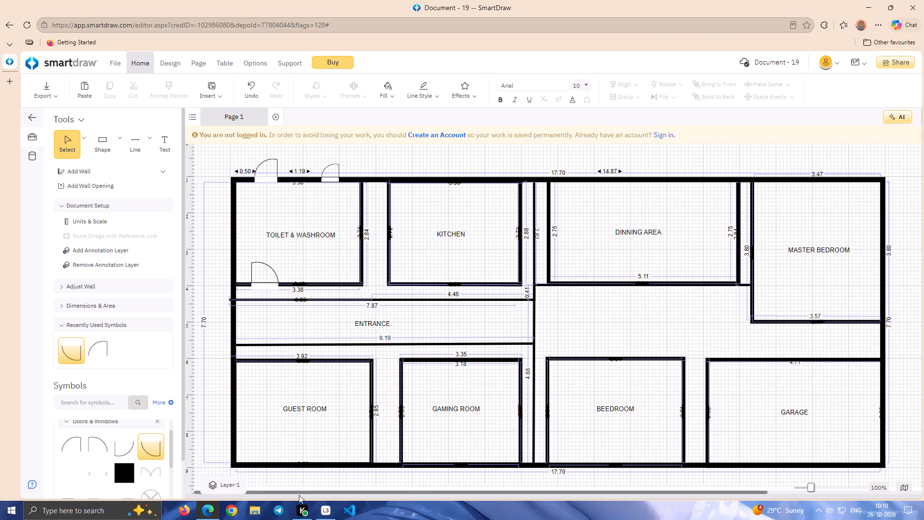